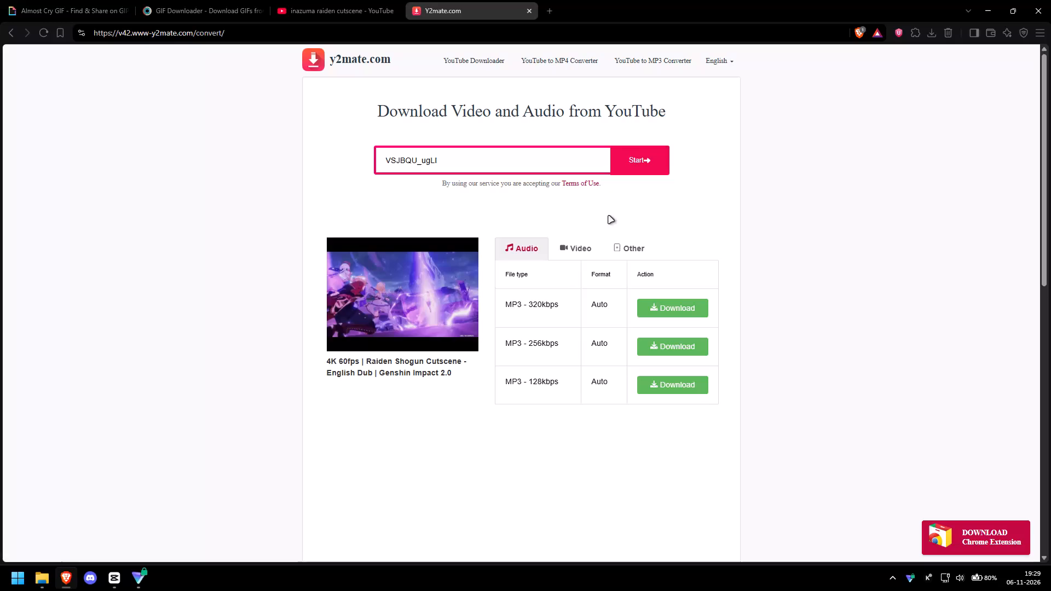
Start the download of the Raiden Shogun Cutscene as a video file, using the first option in the video formats.
{"action": "left_click", "coordinate": [579, 244]}
{"action": "left_click", "coordinate": [649, 300]}
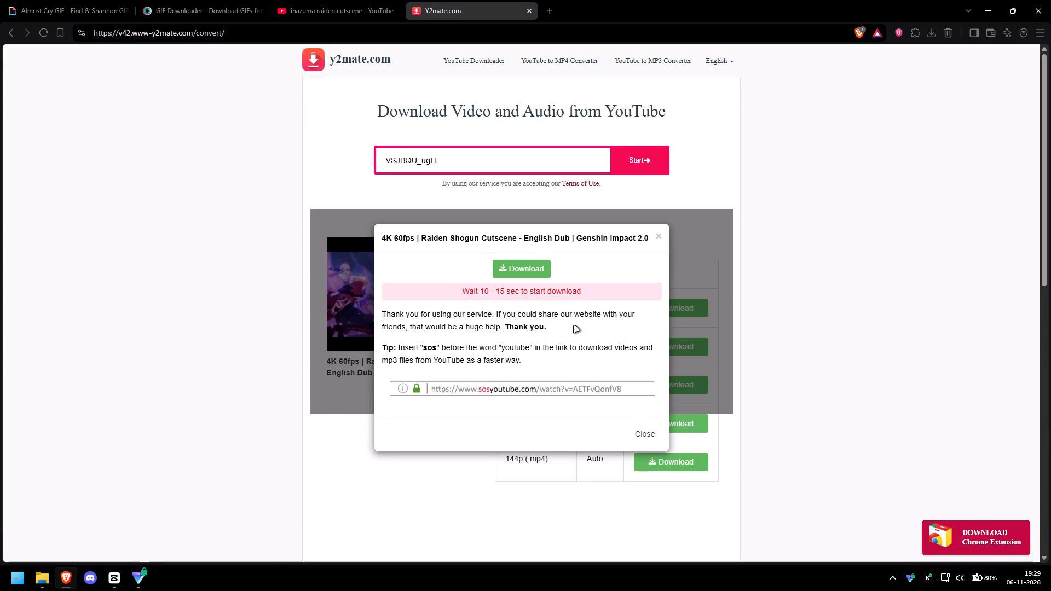
{"action": "left_click", "coordinate": [529, 271]}
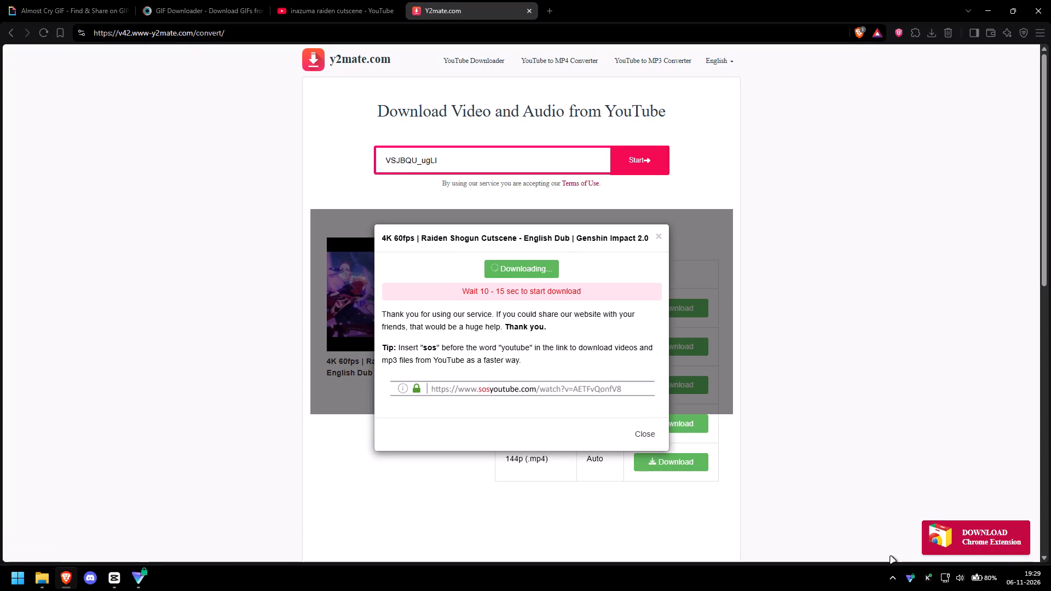
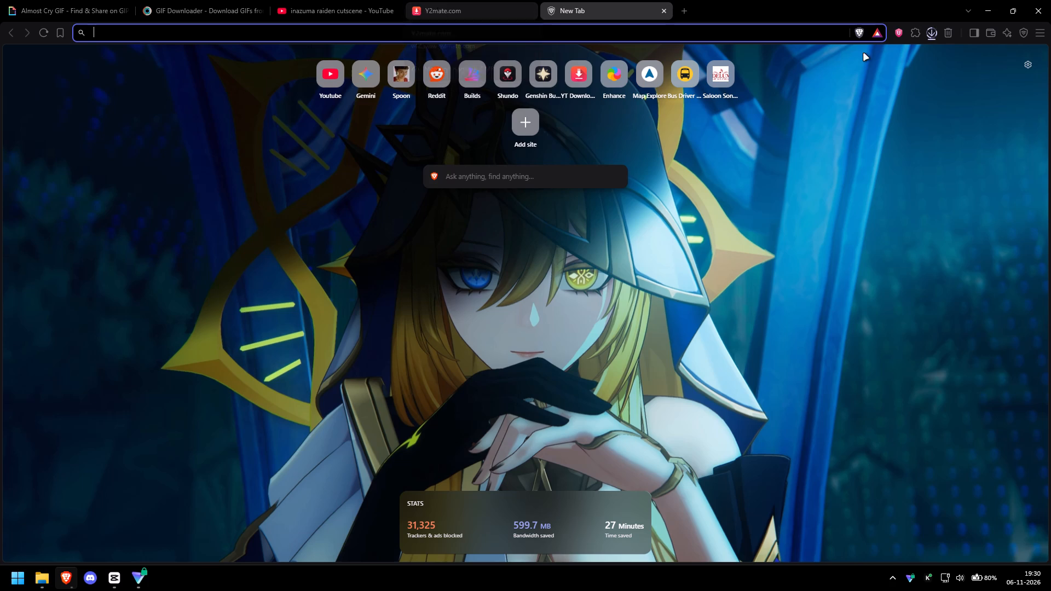
Check the progress of the Raiden Shogun cutscene download in the full download history.
{"action": "left_click", "coordinate": [932, 37]}
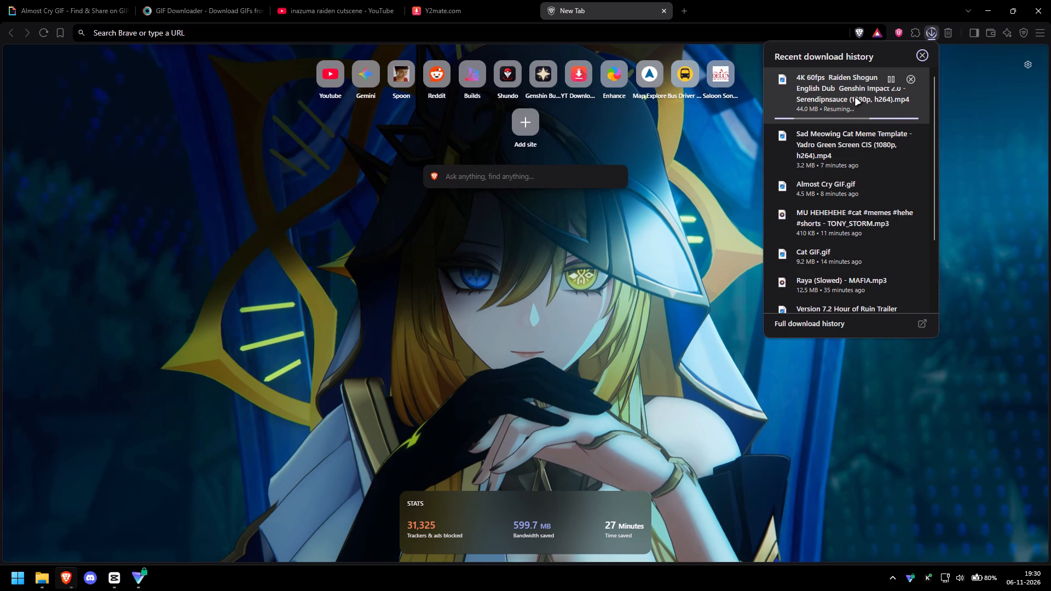
{"action": "left_click", "coordinate": [581, 7]}
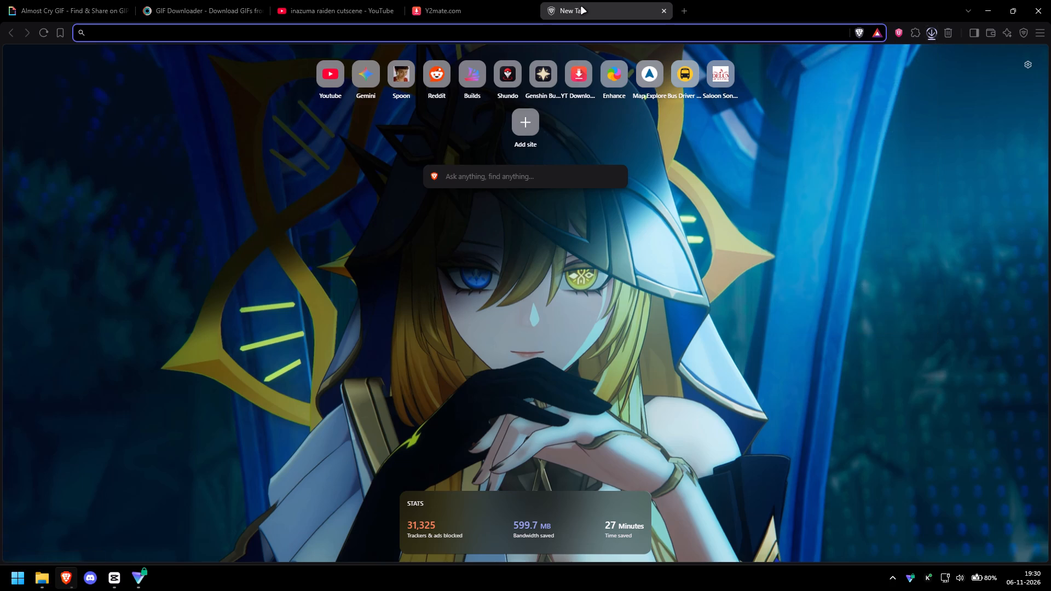
{"action": "key", "text": "ctrl+j"}
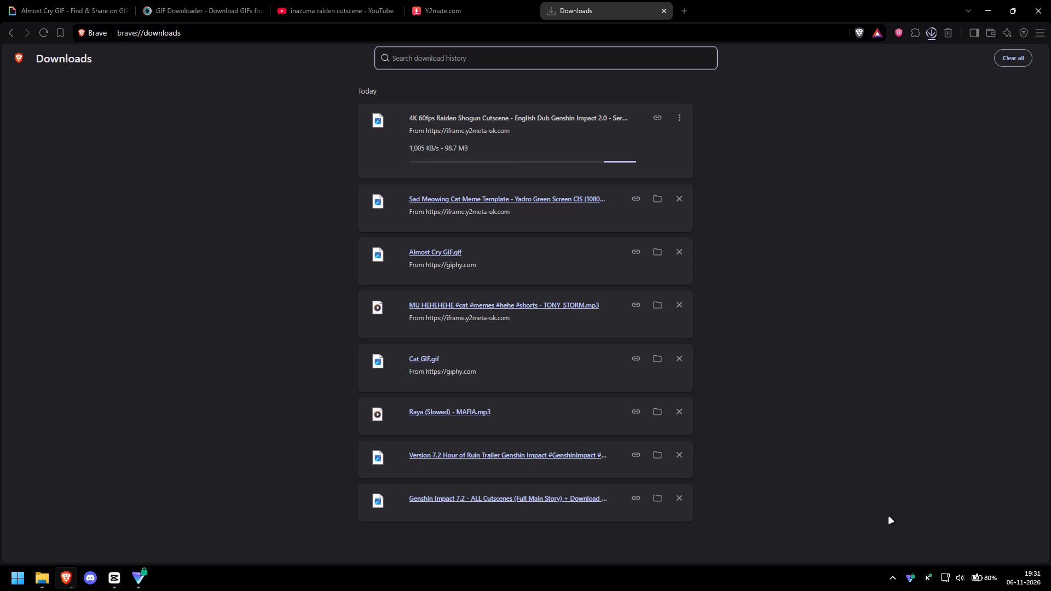
Switch to the 1106 video project in CapCut.
{"action": "key", "text": "super+5"}
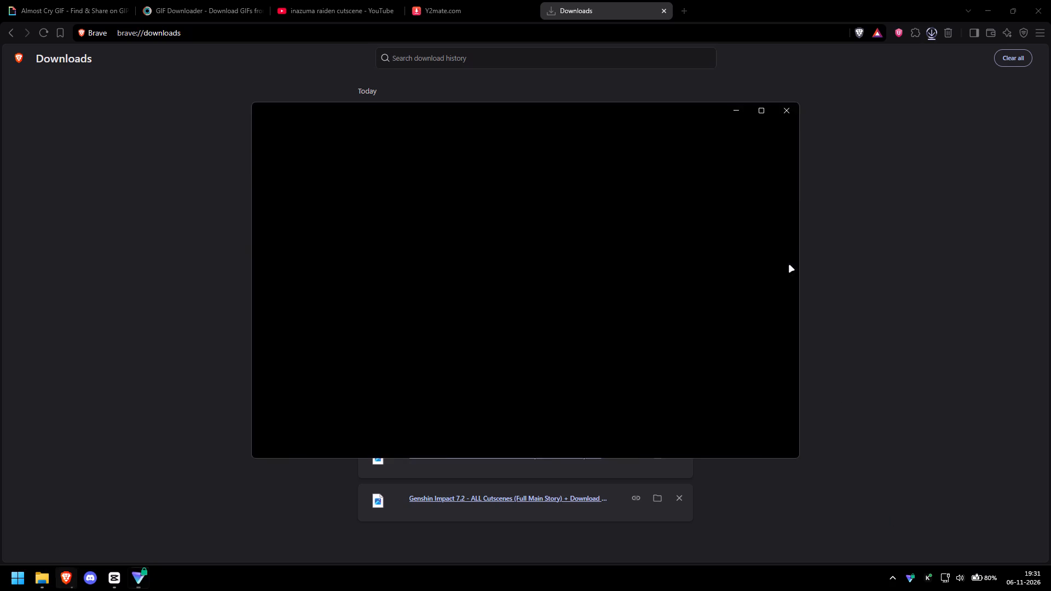
{"action": "key", "text": "super+5"}
{"action": "key", "text": "super+4"}
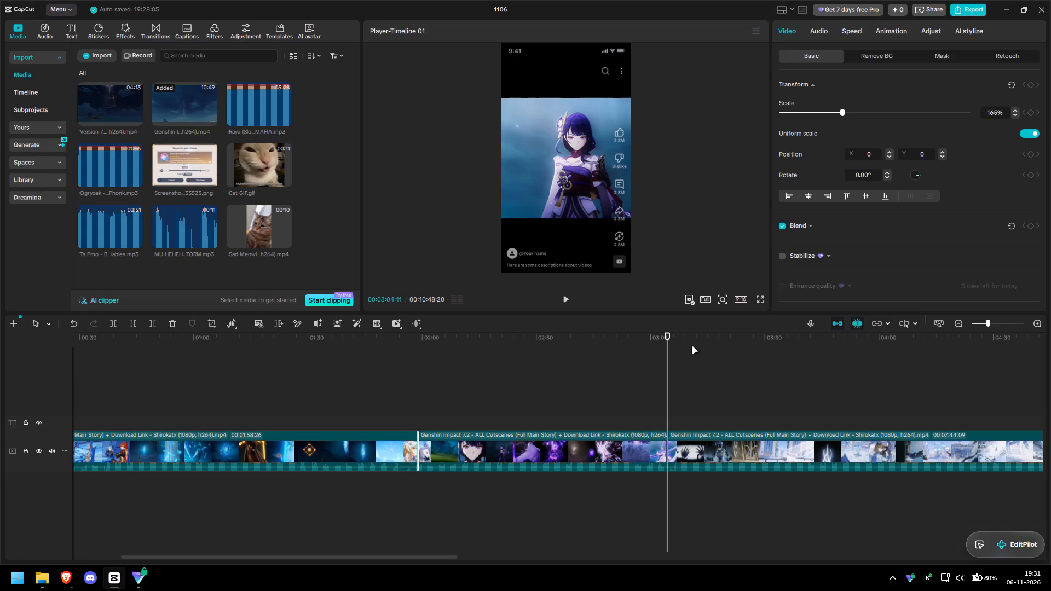
Split the last Genshin Impact 7.2 cutscenes clip at 00:04:04:04, just before the snowy town with the giant ice crystal appears.
{"action": "left_click", "coordinate": [666, 345]}
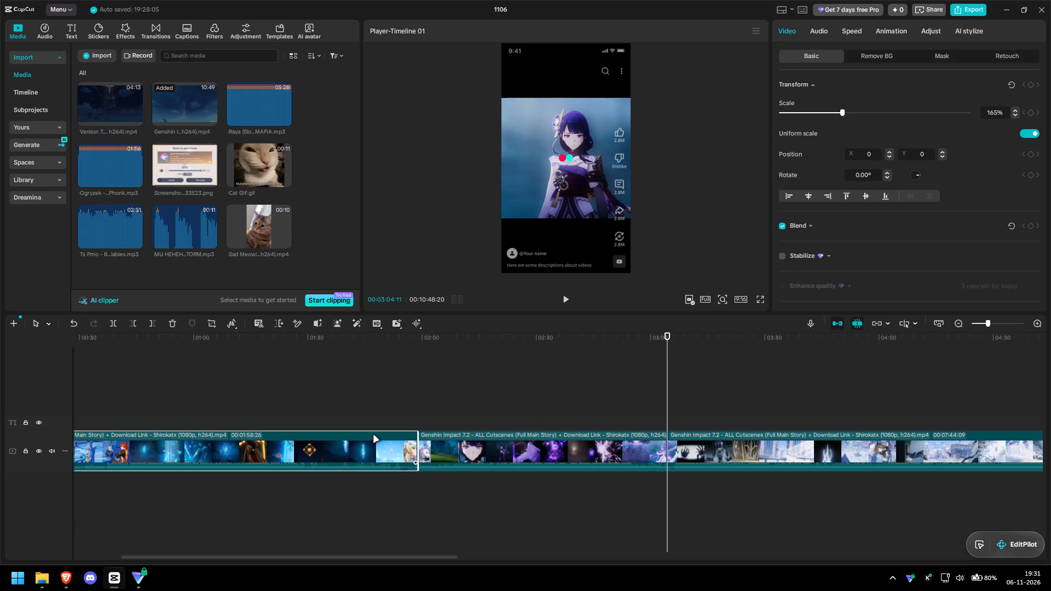
{"action": "left_click", "coordinate": [374, 436]}
{"action": "scroll", "coordinate": [521, 482], "scroll_direction": "down", "scroll_amount": 7, "text": "alt"}
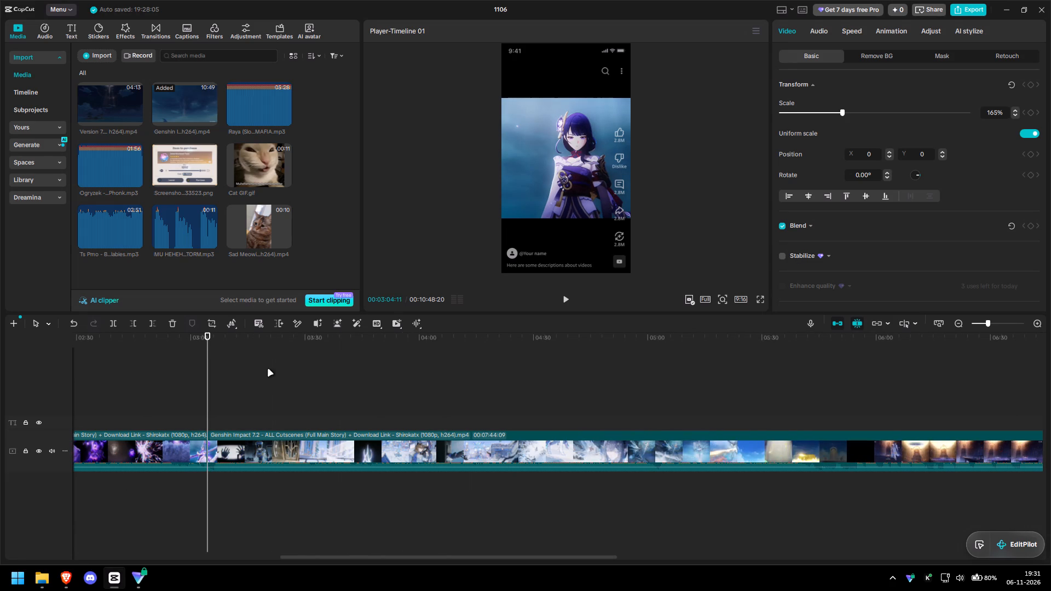
{"action": "left_click_drag", "start_coordinate": [210, 344], "coordinate": [495, 350]}
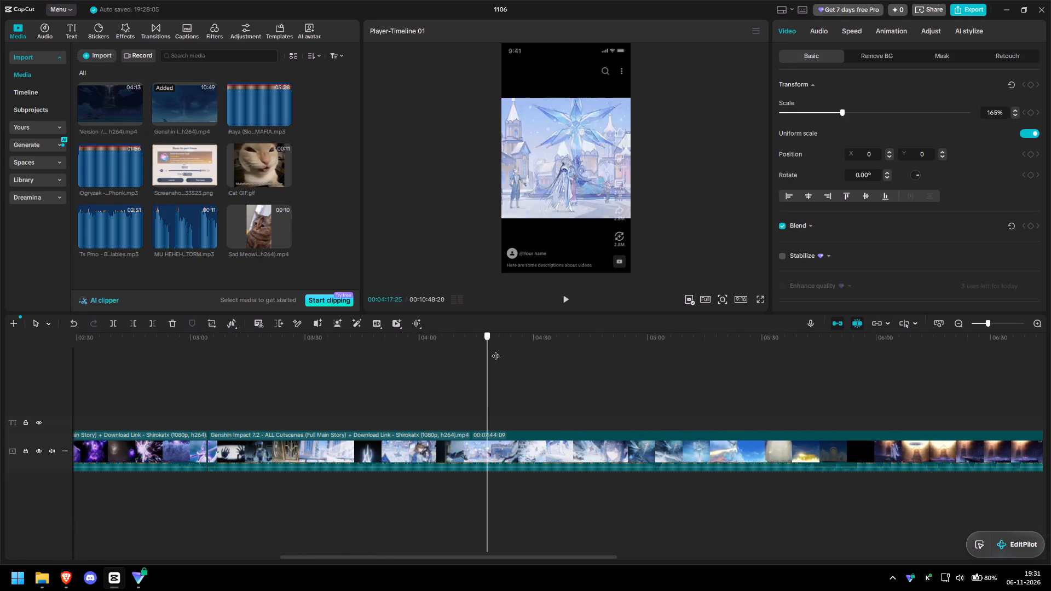
{"action": "left_click_drag", "start_coordinate": [495, 350], "coordinate": [766, 357]}
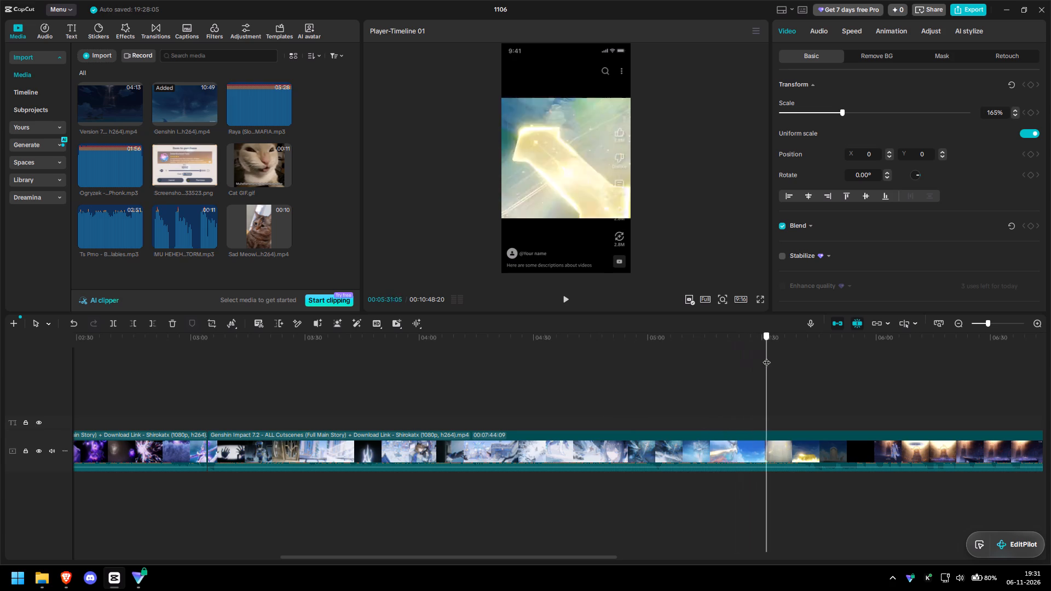
{"action": "left_click_drag", "start_coordinate": [766, 357], "coordinate": [418, 367]}
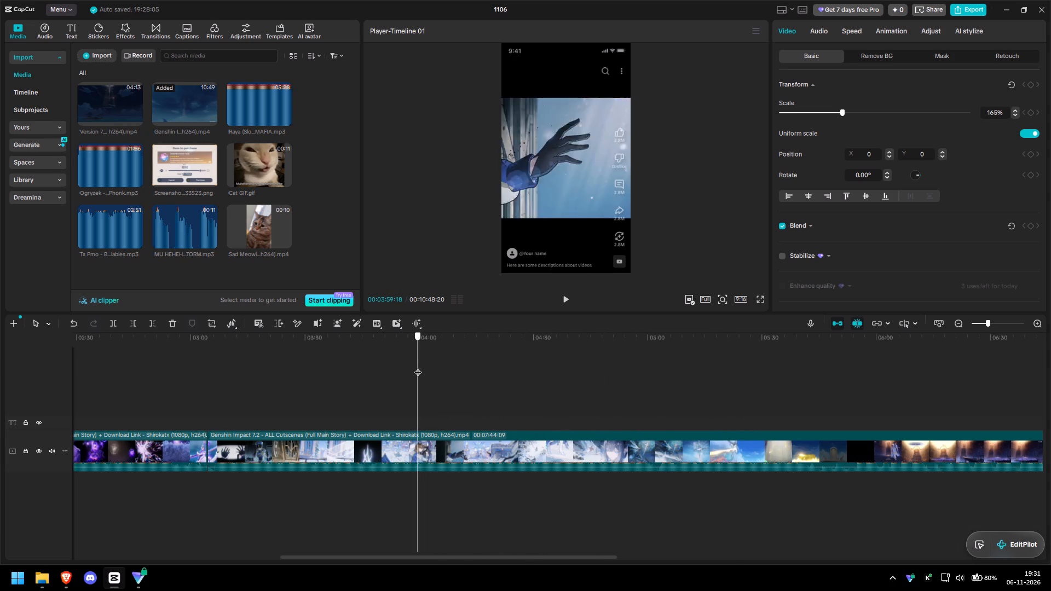
{"action": "left_click_drag", "start_coordinate": [418, 367], "coordinate": [455, 365]}
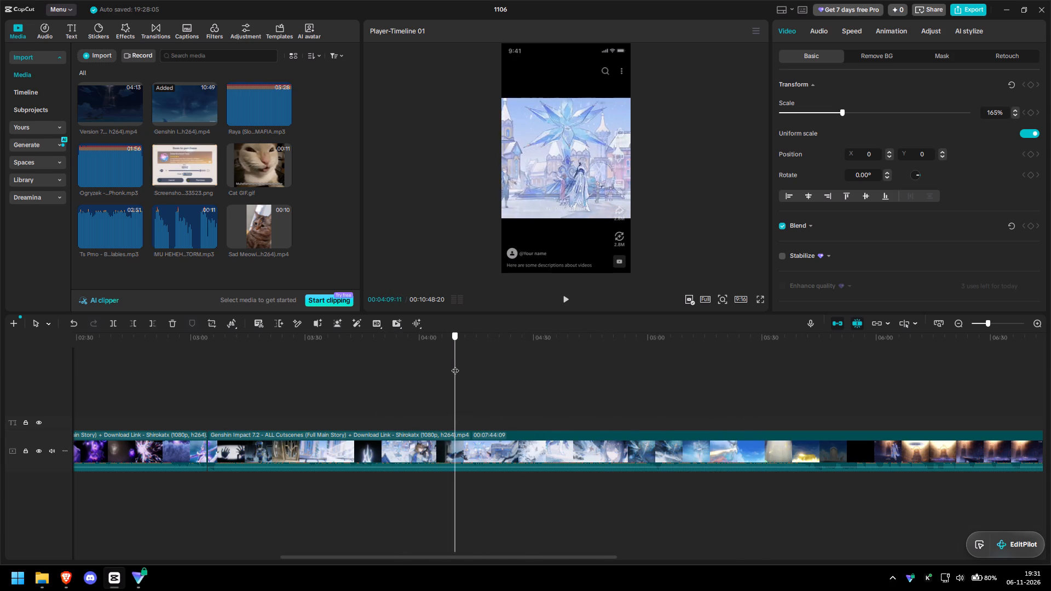
{"action": "left_click_drag", "start_coordinate": [455, 365], "coordinate": [463, 365]}
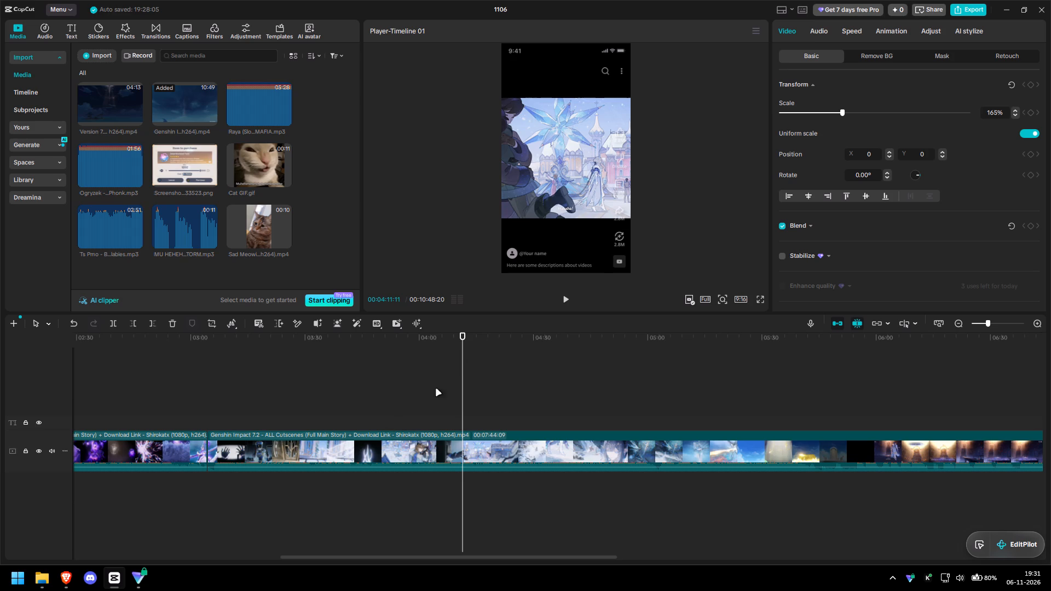
{"action": "left_click_drag", "start_coordinate": [461, 334], "coordinate": [443, 334]}
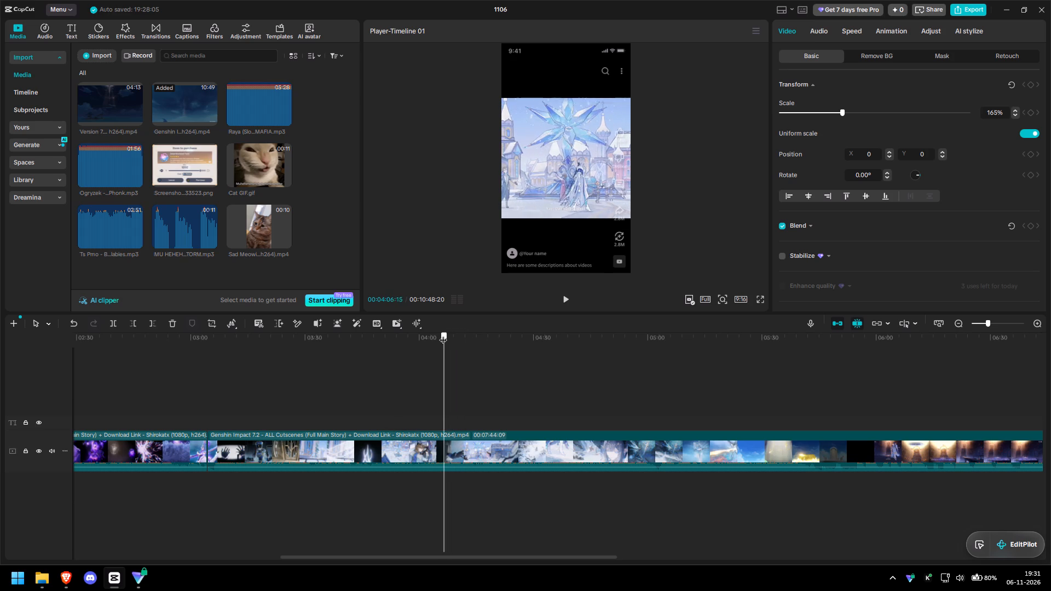
{"action": "left_click_drag", "start_coordinate": [443, 334], "coordinate": [435, 334]}
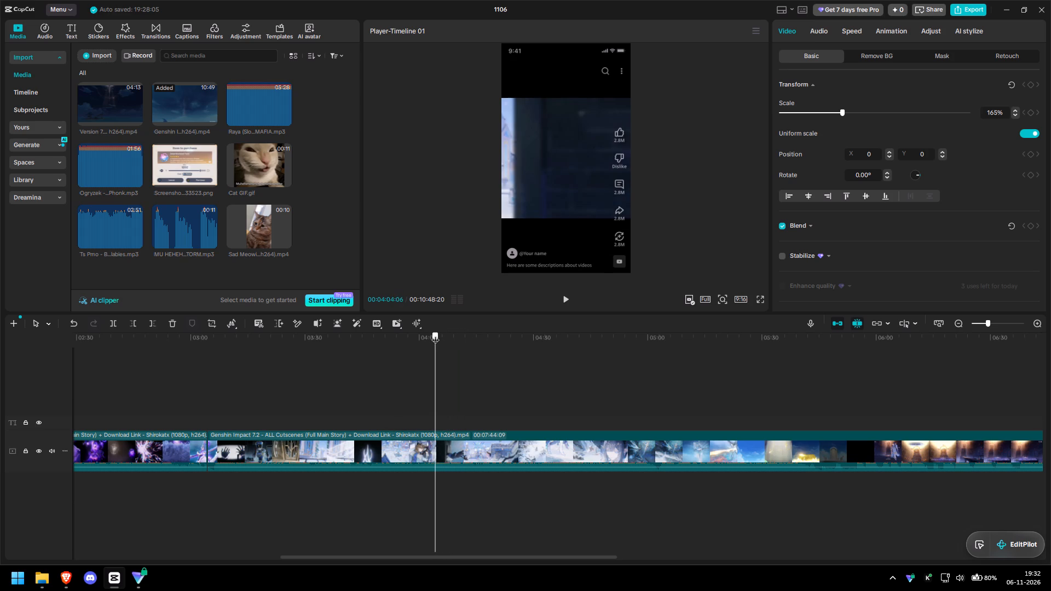
{"action": "left_click_drag", "start_coordinate": [435, 334], "coordinate": [435, 334]}
{"action": "key", "text": "Right"}
{"action": "key", "text": "Right"}
{"action": "key", "text": "Right"}
{"action": "key", "text": "Right"}
{"action": "key", "text": "Right"}
{"action": "key", "text": "Right"}
{"action": "key", "text": "Right"}
{"action": "key", "text": "Right"}
{"action": "key", "text": "Right"}
{"action": "key", "text": "Right"}
{"action": "key", "text": "Right"}
{"action": "key", "text": "Right"}
{"action": "key", "text": "Right"}
{"action": "key", "text": "Right"}
{"action": "key", "text": "Right"}
{"action": "key", "text": "Right"}
{"action": "key", "text": "Right"}
{"action": "key", "text": "Right"}
{"action": "key", "text": "Right"}
{"action": "key", "text": "Right"}
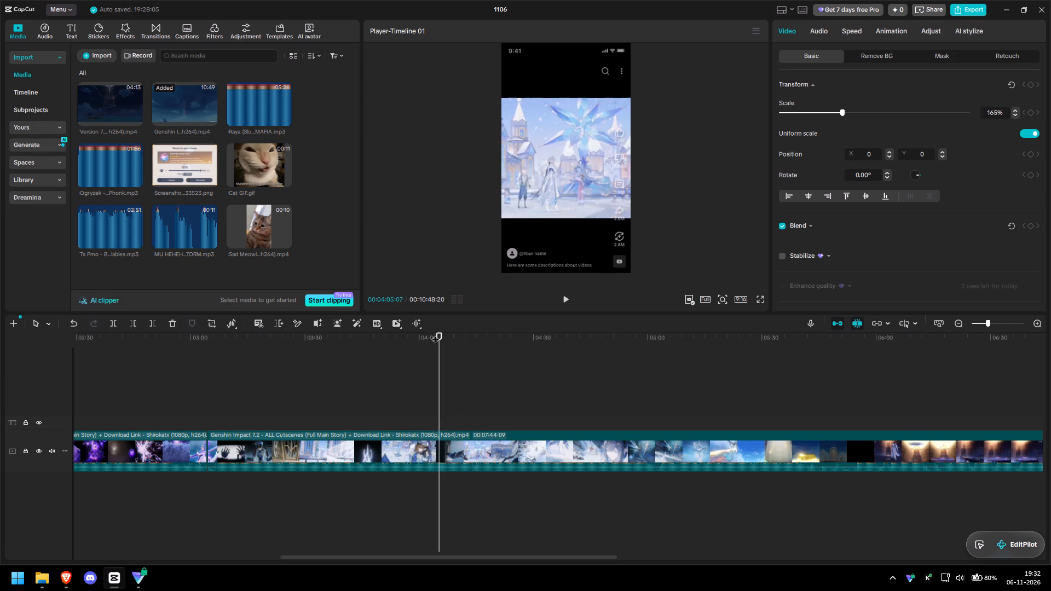
{"action": "key", "text": "Left"}
{"action": "key", "text": "Left"}
{"action": "key", "text": "Left"}
{"action": "key", "text": "Left"}
{"action": "key", "text": "Left"}
{"action": "key", "text": "Left"}
{"action": "key", "text": "Left"}
{"action": "key", "text": "Left"}
{"action": "key", "text": "Left"}
{"action": "key", "text": "Left"}
{"action": "key", "text": "Left"}
{"action": "key", "text": "Left"}
{"action": "key", "text": "Left"}
{"action": "key", "text": "Left"}
{"action": "key", "text": "Left"}
{"action": "key", "text": "Left"}
{"action": "key", "text": "Left"}
{"action": "key", "text": "Left"}
{"action": "key", "text": "Left"}
{"action": "key", "text": "Left"}
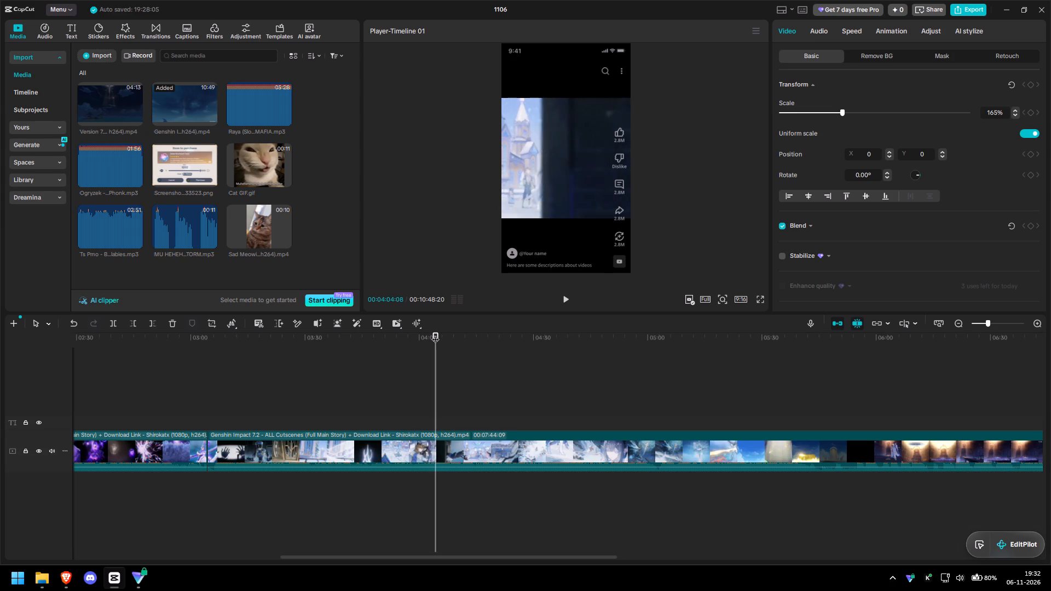
{"action": "key", "text": "Left"}
{"action": "key", "text": "Left"}
{"action": "key", "text": "Left"}
{"action": "key", "text": "Left"}
{"action": "key", "text": "Left"}
{"action": "key", "text": "Right"}
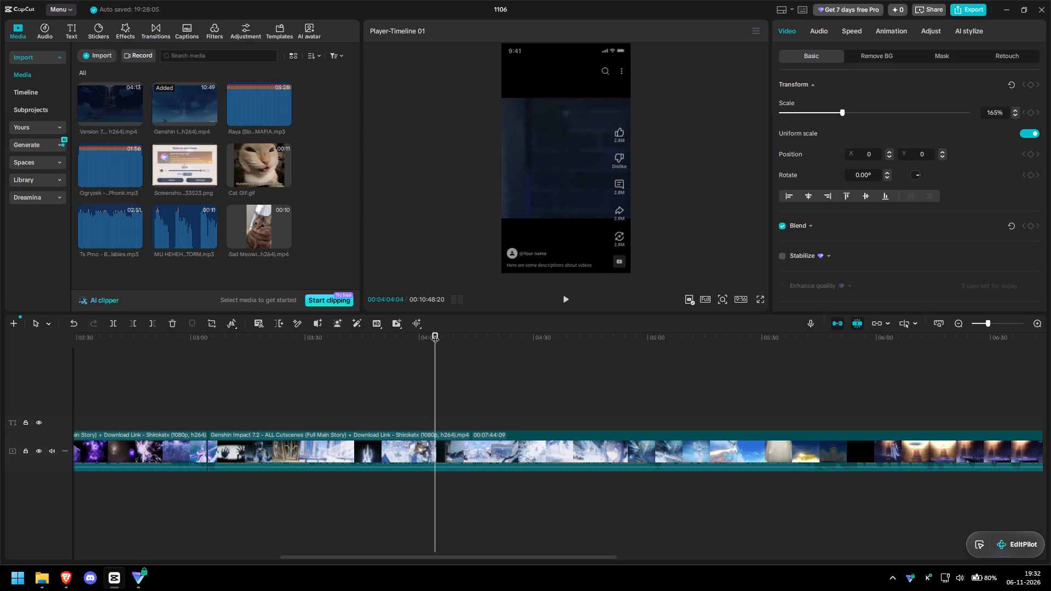
{"action": "key", "text": "ctrl+b"}
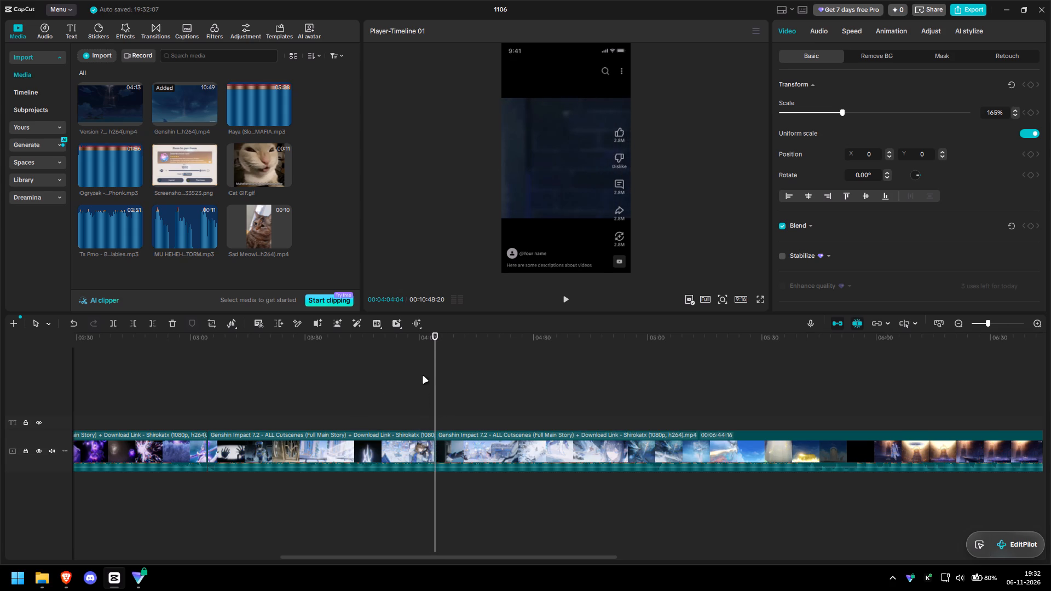
Split the final clip again at 00:04:59:12, at the end of the illustrated ice scenes.
{"action": "left_click_drag", "start_coordinate": [436, 346], "coordinate": [500, 354]}
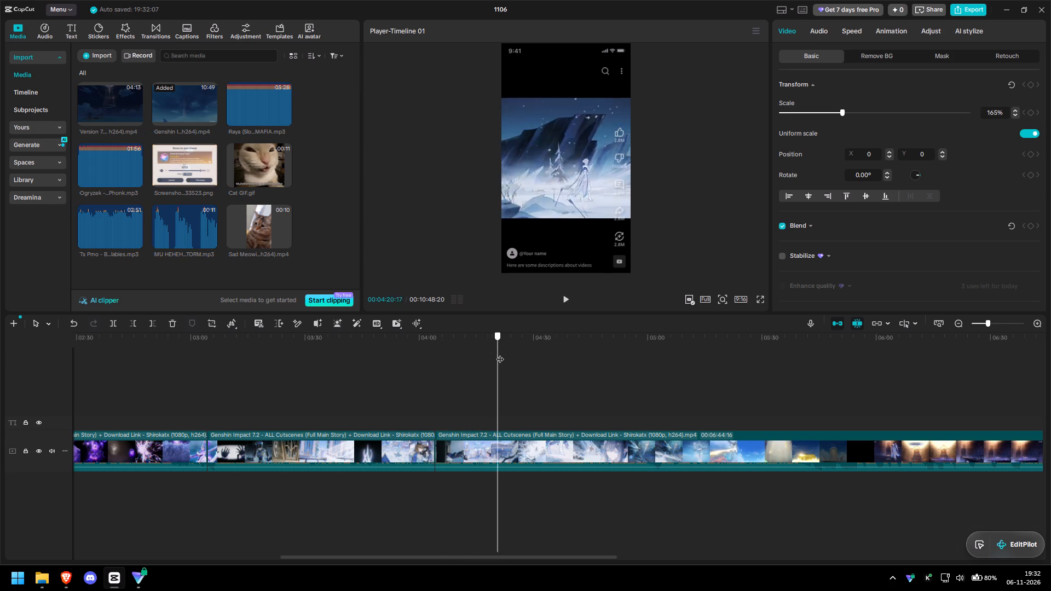
{"action": "left_click_drag", "start_coordinate": [500, 354], "coordinate": [588, 359]}
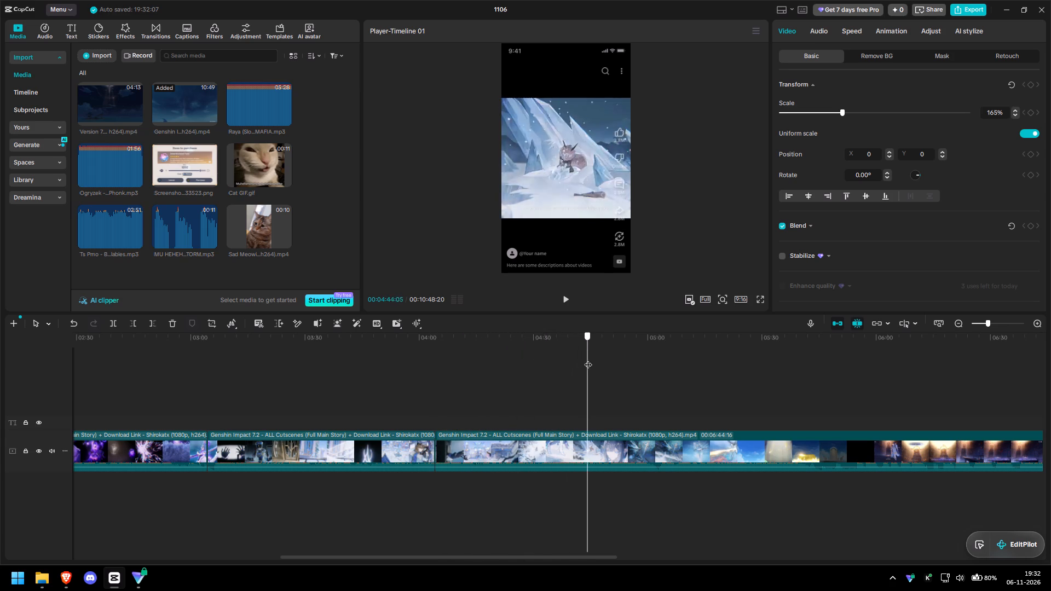
{"action": "left_click_drag", "start_coordinate": [588, 359], "coordinate": [667, 360]}
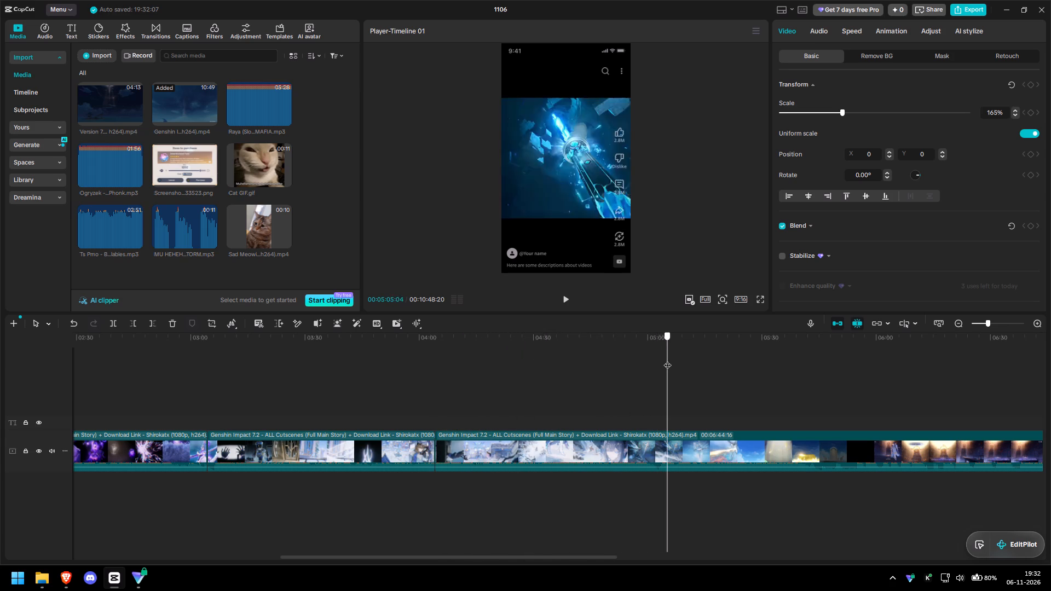
{"action": "left_click_drag", "start_coordinate": [667, 360], "coordinate": [638, 360]}
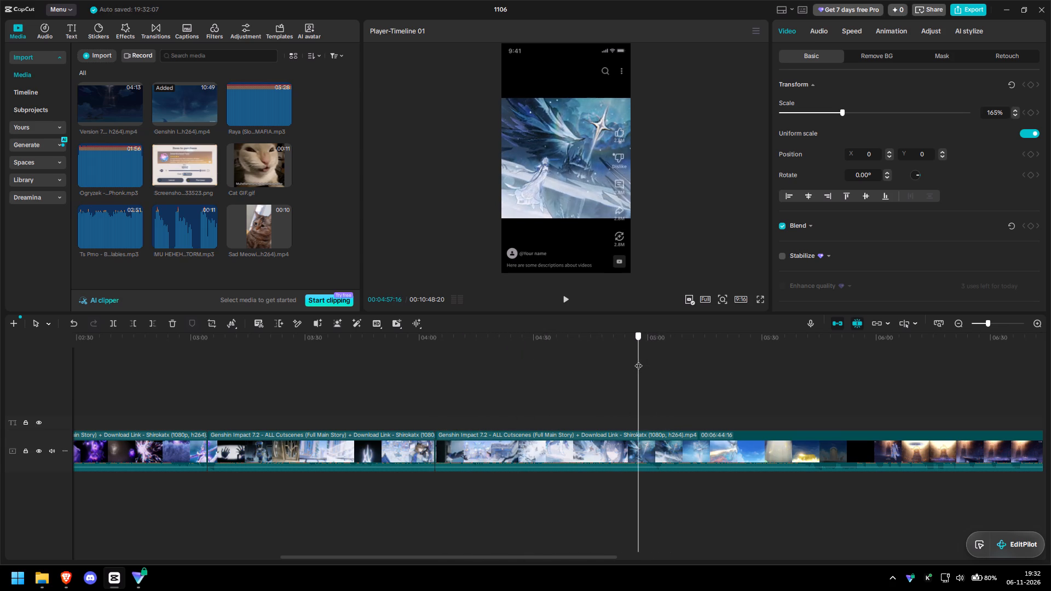
{"action": "left_click_drag", "start_coordinate": [638, 360], "coordinate": [645, 361]}
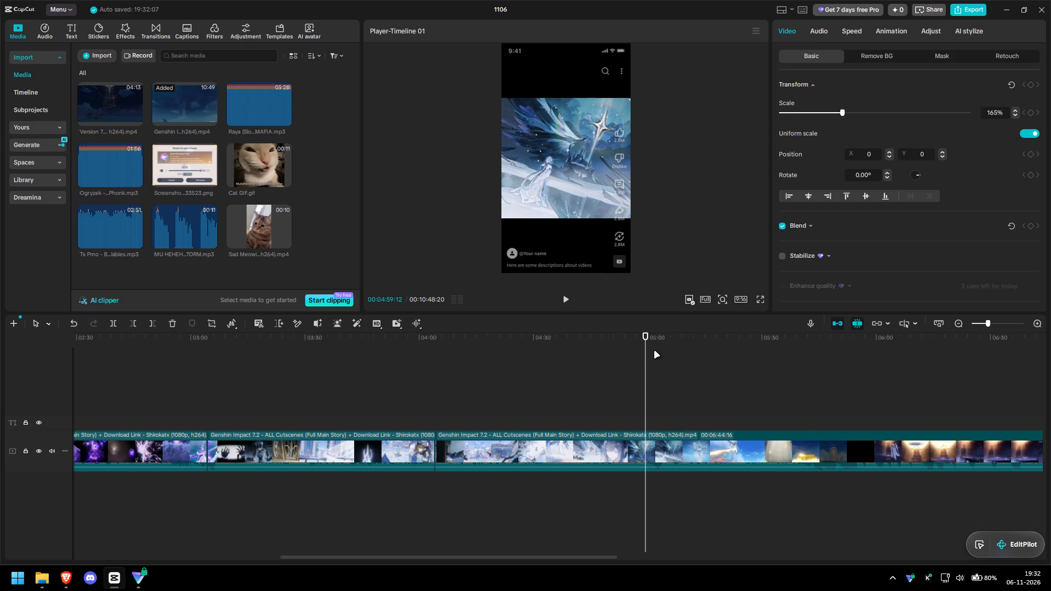
{"action": "key", "text": "ctrl+b"}
Delete the long remaining segment after the 00:04:59:12 cut, through the end of the timeline.
{"action": "left_click", "coordinate": [573, 436]}
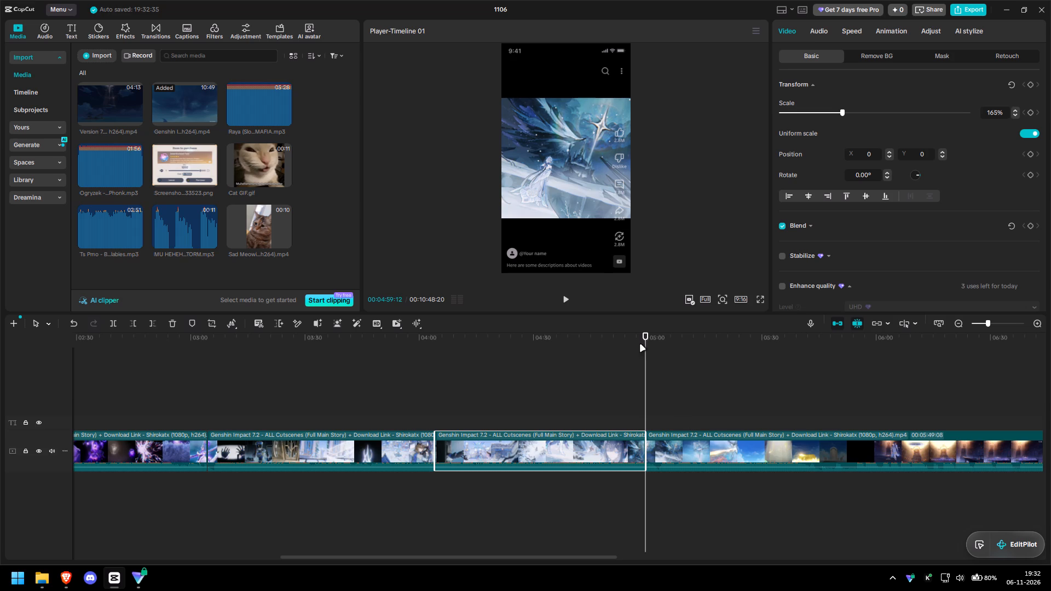
{"action": "left_click_drag", "start_coordinate": [648, 346], "coordinate": [966, 349]}
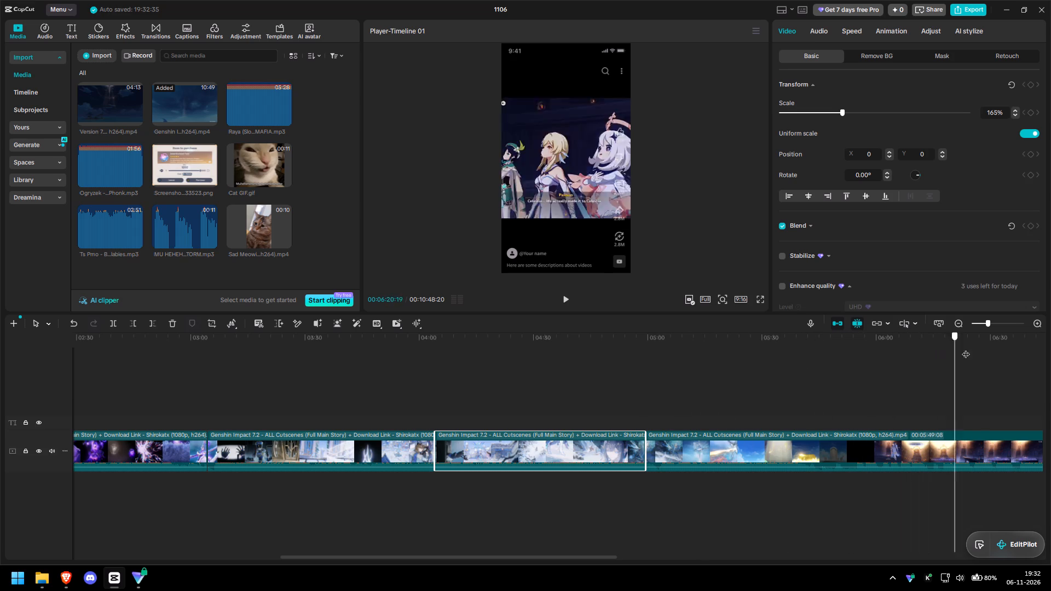
{"action": "left_click_drag", "start_coordinate": [966, 349], "coordinate": [1050, 346]}
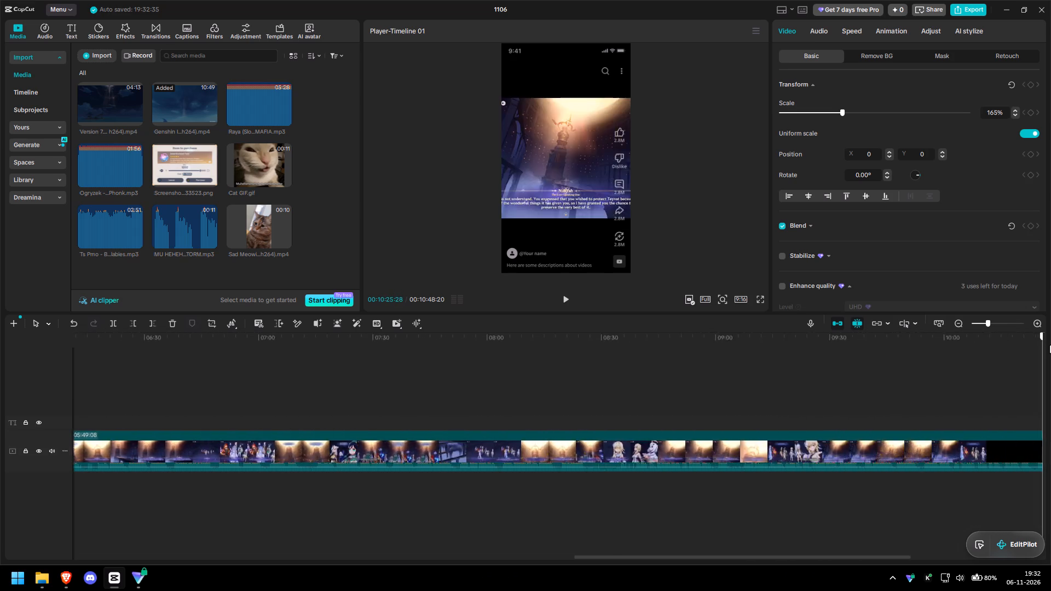
{"action": "left_click_drag", "start_coordinate": [1050, 346], "coordinate": [569, 392]}
{"action": "left_click", "coordinate": [575, 442]}
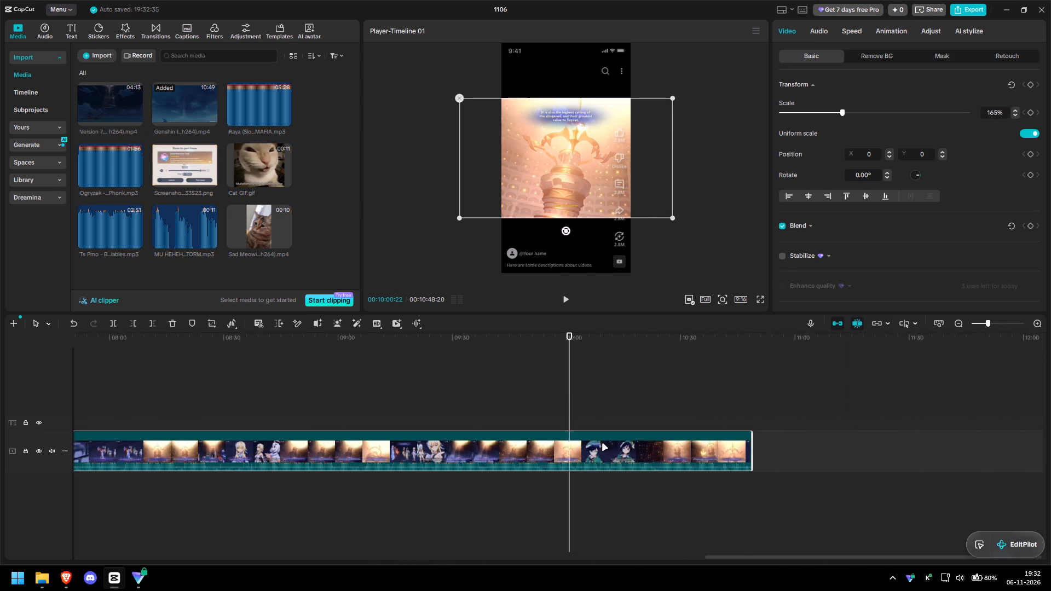
{"action": "key", "text": "Delete"}
Delete the segment between the purple Raiden clip and the final ice clip, and the opening segment before the Raiden clip.
{"action": "left_click", "coordinate": [482, 450]}
{"action": "left_click", "coordinate": [475, 369]}
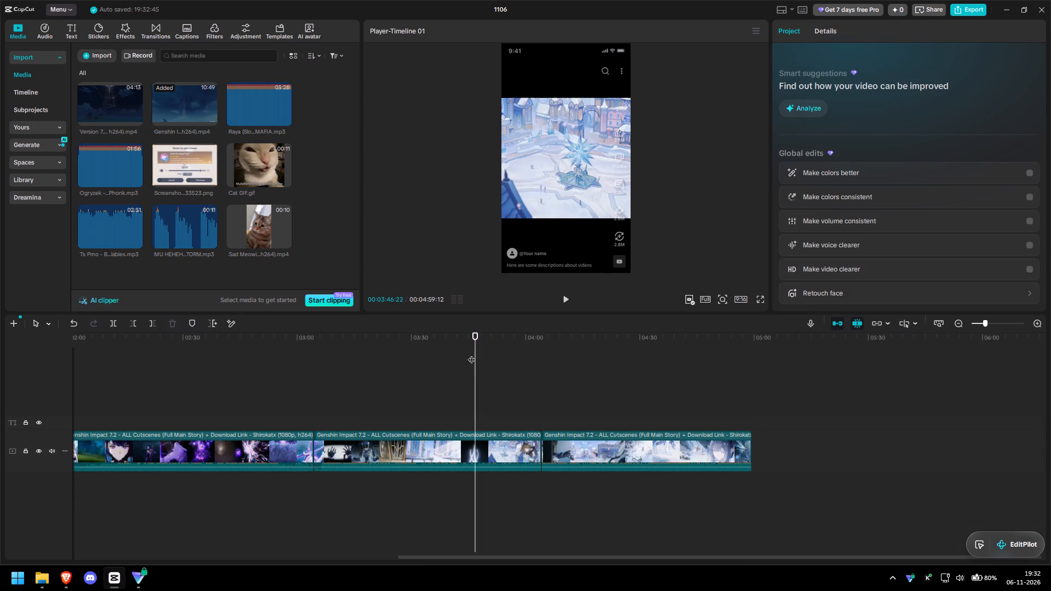
{"action": "left_click_drag", "start_coordinate": [471, 354], "coordinate": [385, 358]}
{"action": "left_click", "coordinate": [440, 445]}
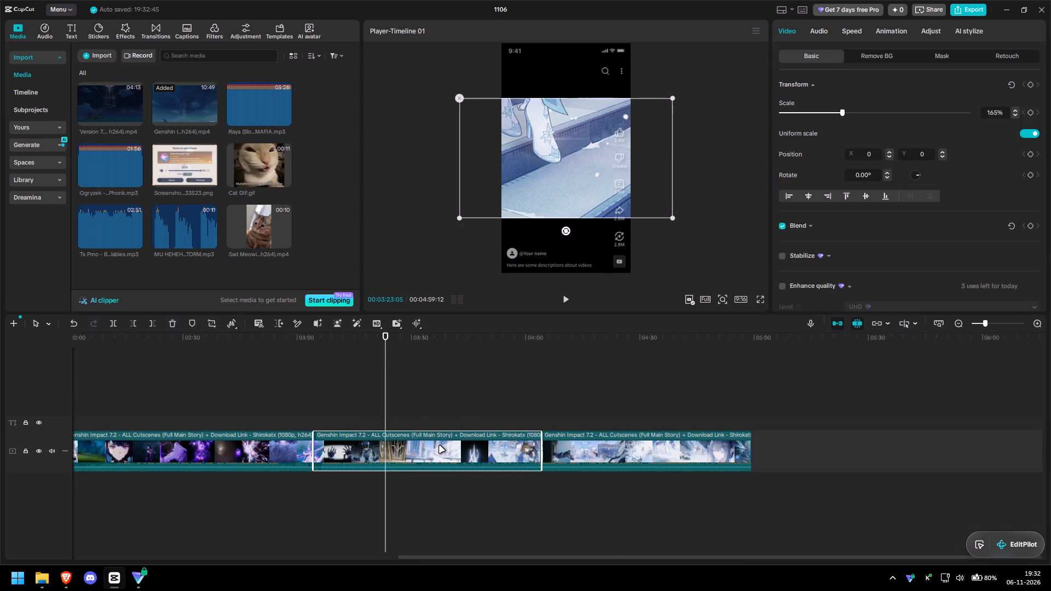
{"action": "key", "text": "Delete"}
{"action": "left_click", "coordinate": [199, 457]}
{"action": "key", "text": "Delete"}
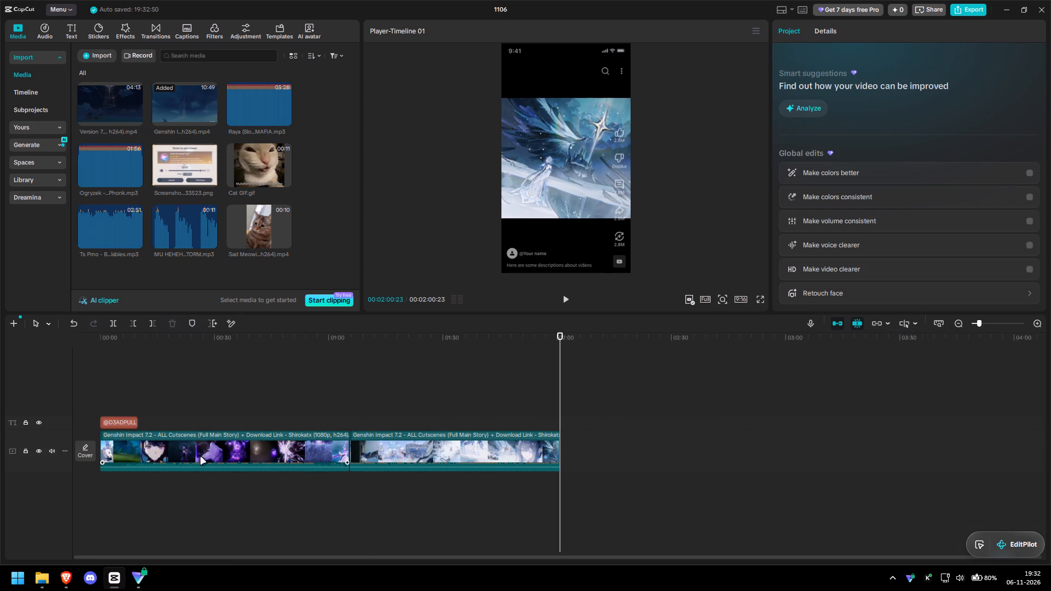
Move the ice scenes clip to the start of the main track, ahead of the purple Raiden clip.
{"action": "left_click_drag", "start_coordinate": [289, 559], "coordinate": [177, 552]}
{"action": "left_click", "coordinate": [431, 433]}
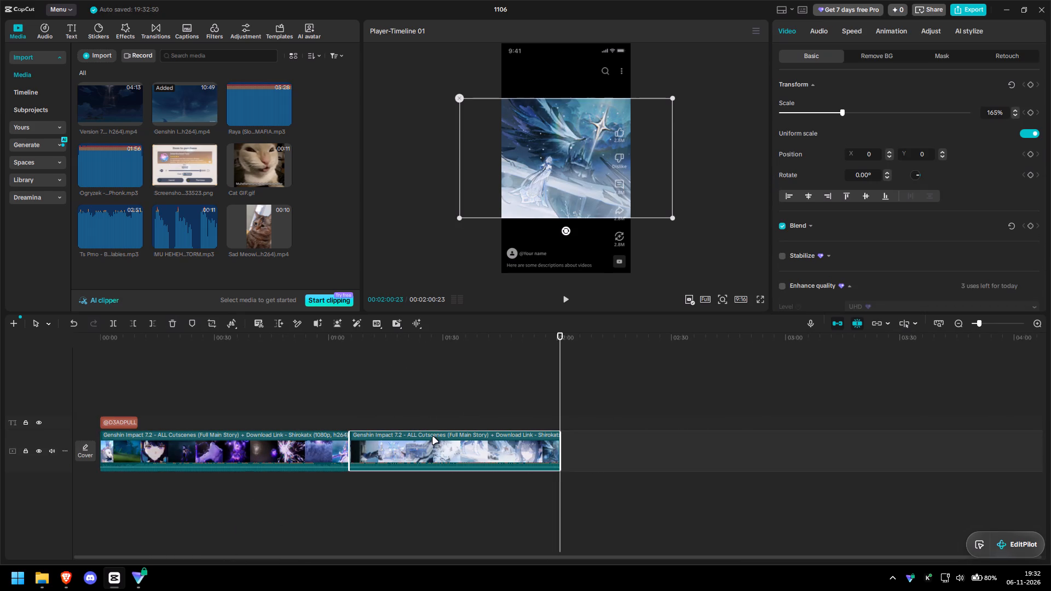
{"action": "left_click_drag", "start_coordinate": [433, 437], "coordinate": [176, 434]}
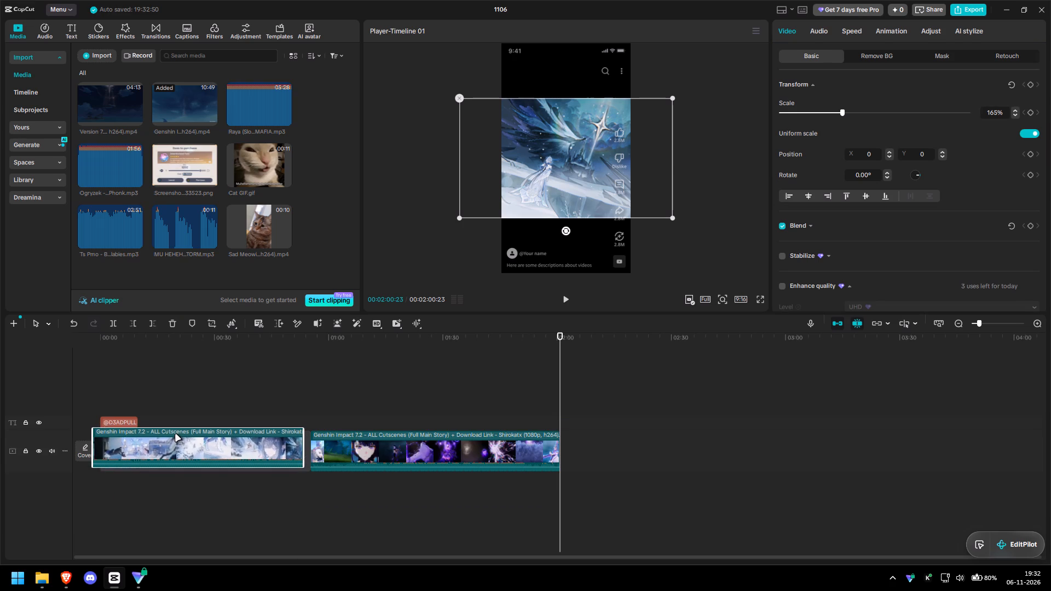
{"action": "left_click_drag", "start_coordinate": [176, 434], "coordinate": [283, 442]}
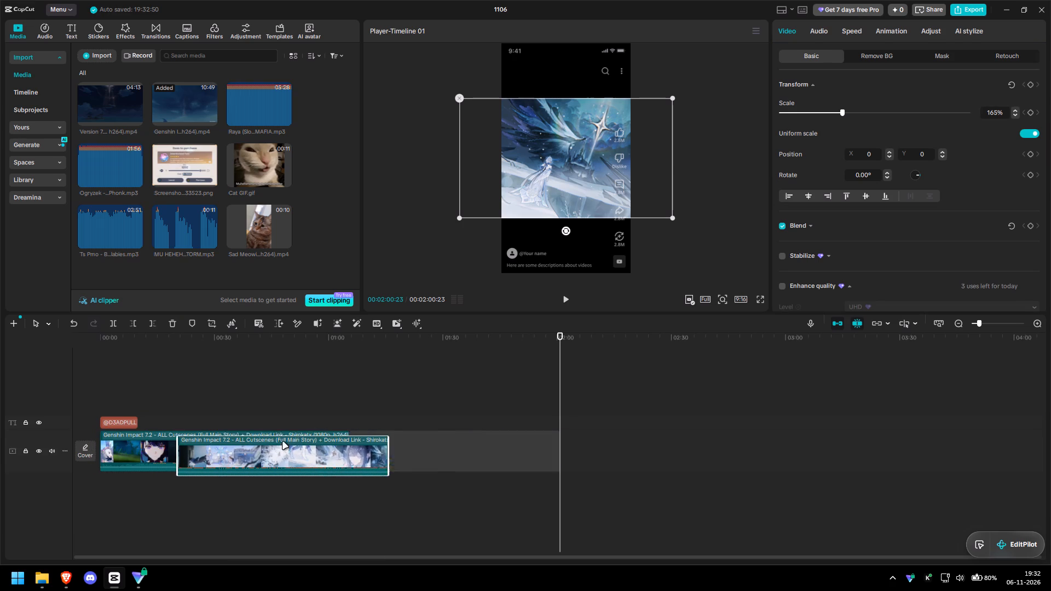
{"action": "left_click_drag", "start_coordinate": [283, 442], "coordinate": [183, 443]}
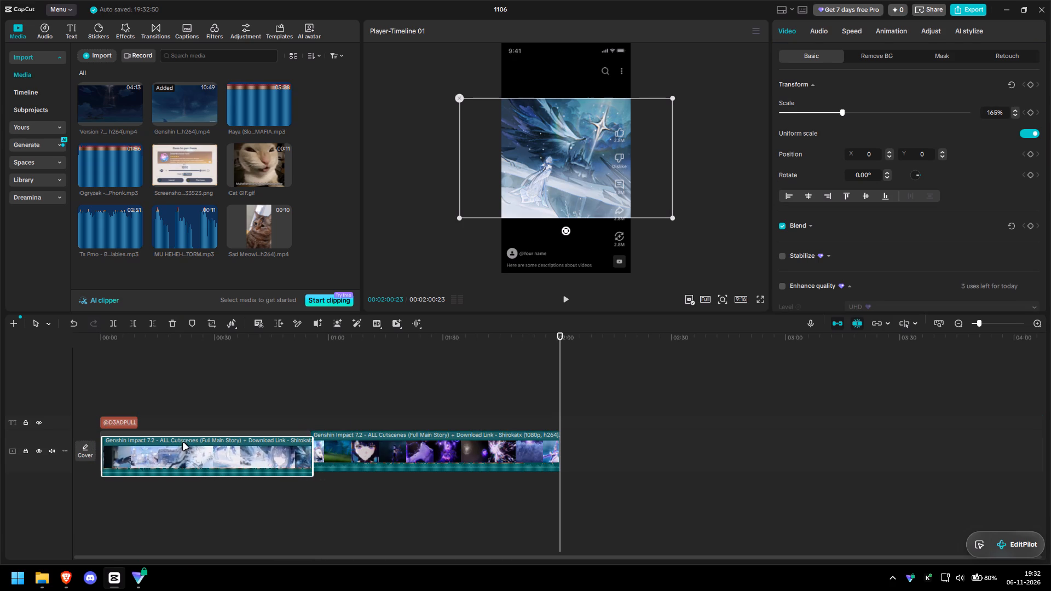
{"action": "left_click_drag", "start_coordinate": [183, 443], "coordinate": [181, 443]}
{"action": "scroll", "coordinate": [180, 451], "scroll_direction": "up", "scroll_amount": 12}
{"action": "scroll", "coordinate": [194, 456], "scroll_direction": "down", "scroll_amount": 5, "text": "ctrl"}
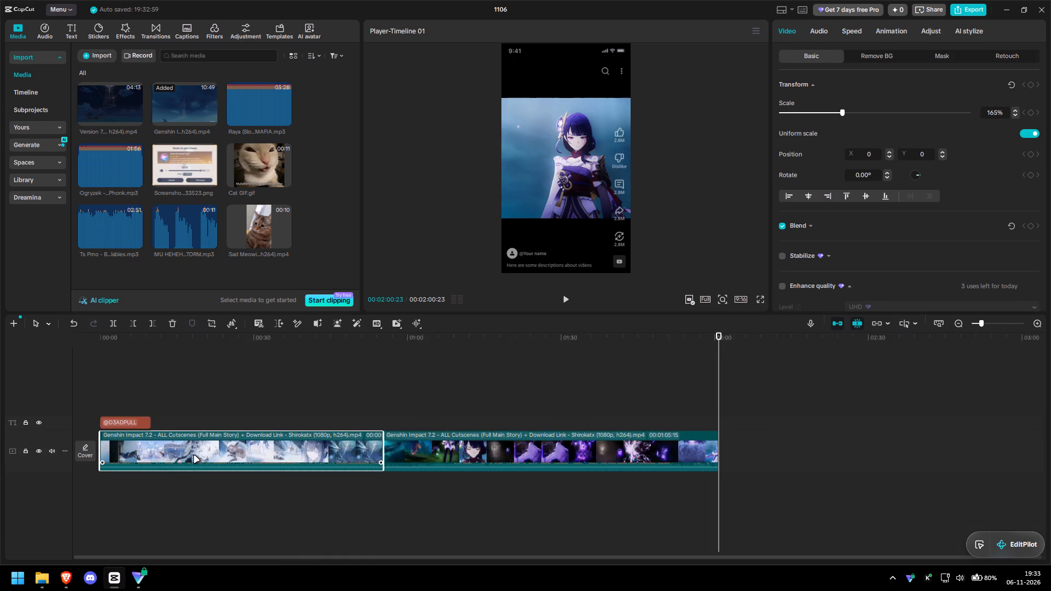
{"action": "scroll", "coordinate": [194, 456], "scroll_direction": "down", "scroll_amount": 6, "text": "ctrl"}
{"action": "left_click_drag", "start_coordinate": [262, 560], "coordinate": [217, 557]}
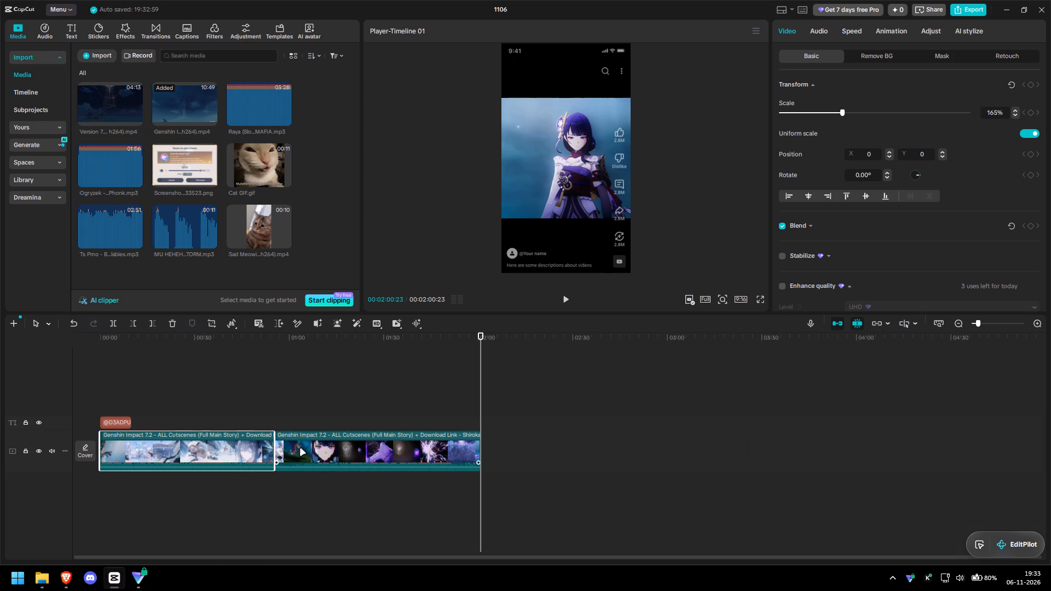
{"action": "left_click_drag", "start_coordinate": [202, 448], "coordinate": [228, 417]}
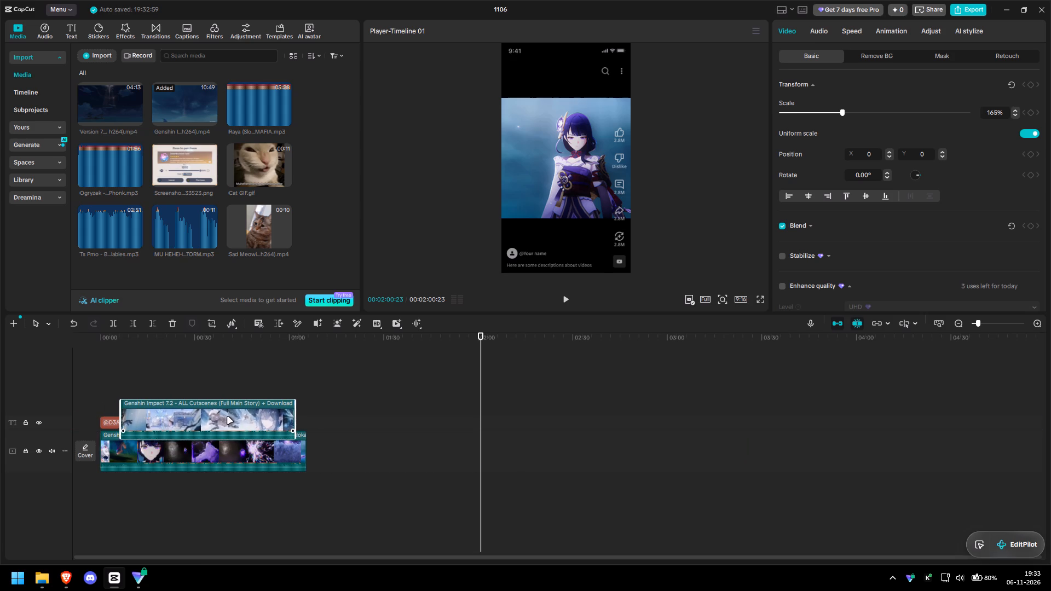
{"action": "left_click_drag", "start_coordinate": [228, 417], "coordinate": [242, 421]}
{"action": "left_click_drag", "start_coordinate": [124, 423], "coordinate": [126, 382]}
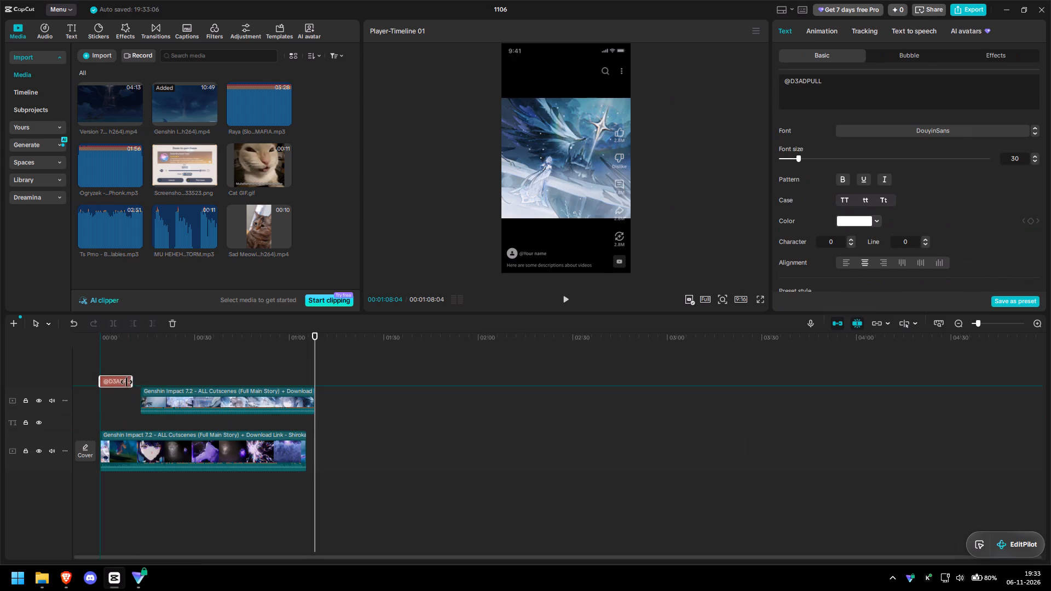
{"action": "left_click_drag", "start_coordinate": [126, 382], "coordinate": [127, 381]}
{"action": "left_click_drag", "start_coordinate": [197, 411], "coordinate": [157, 418]}
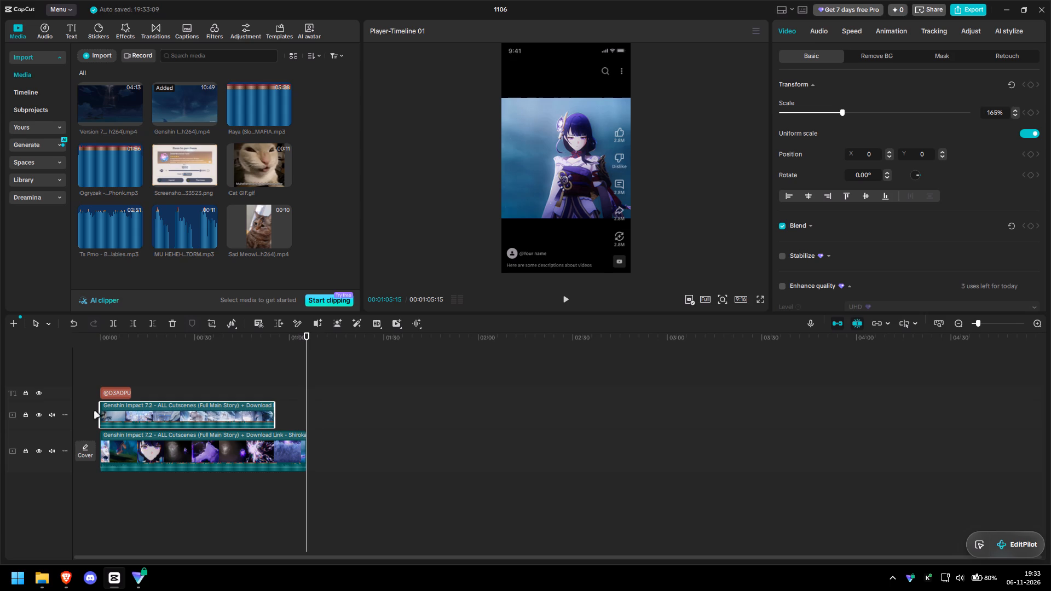
Hide the ice scenes track and return the playhead to the start of the timeline.
{"action": "left_click", "coordinate": [41, 415]}
{"action": "left_click_drag", "start_coordinate": [303, 341], "coordinate": [305, 341]}
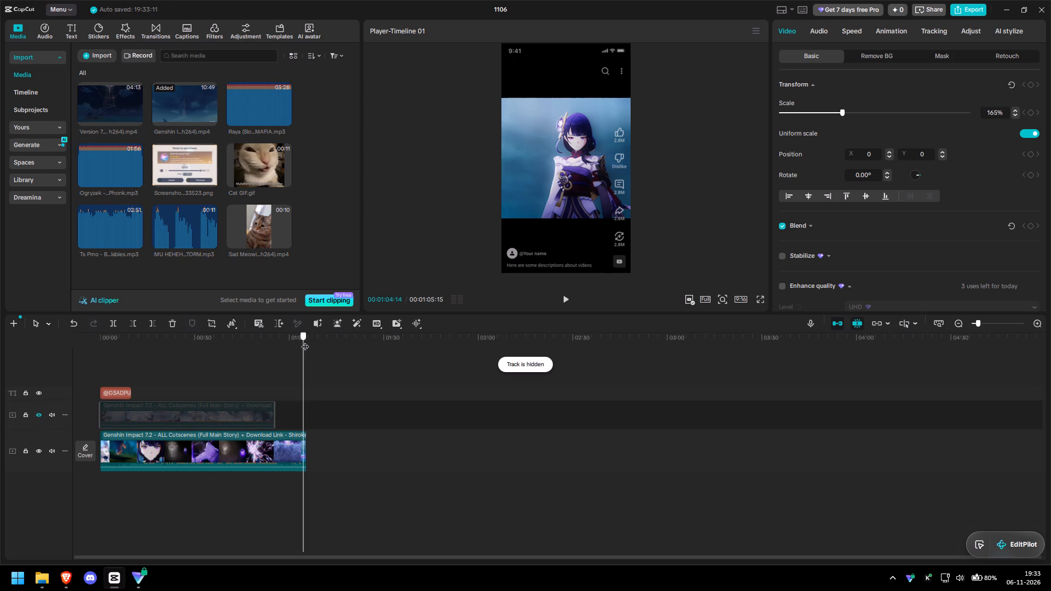
{"action": "left_click_drag", "start_coordinate": [305, 341], "coordinate": [91, 362]}
Import the 4K 60fps Raiden Shogun Cutscene English Dub video from Downloads into the project media.
{"action": "scroll", "coordinate": [200, 447], "scroll_direction": "up", "scroll_amount": 5}
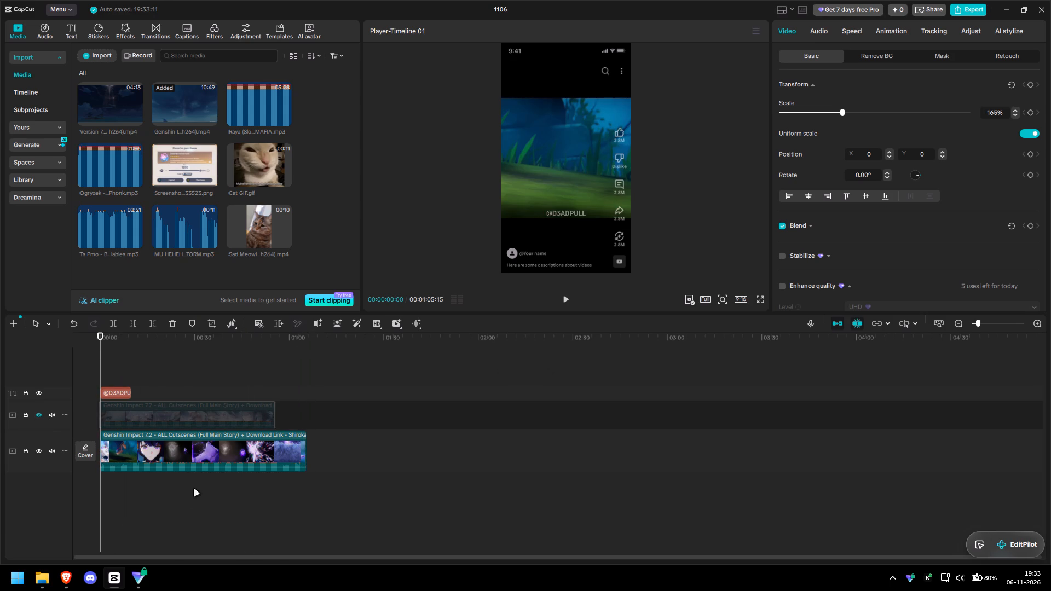
{"action": "scroll", "coordinate": [192, 540], "scroll_direction": "up", "scroll_amount": 10, "text": "ctrl"}
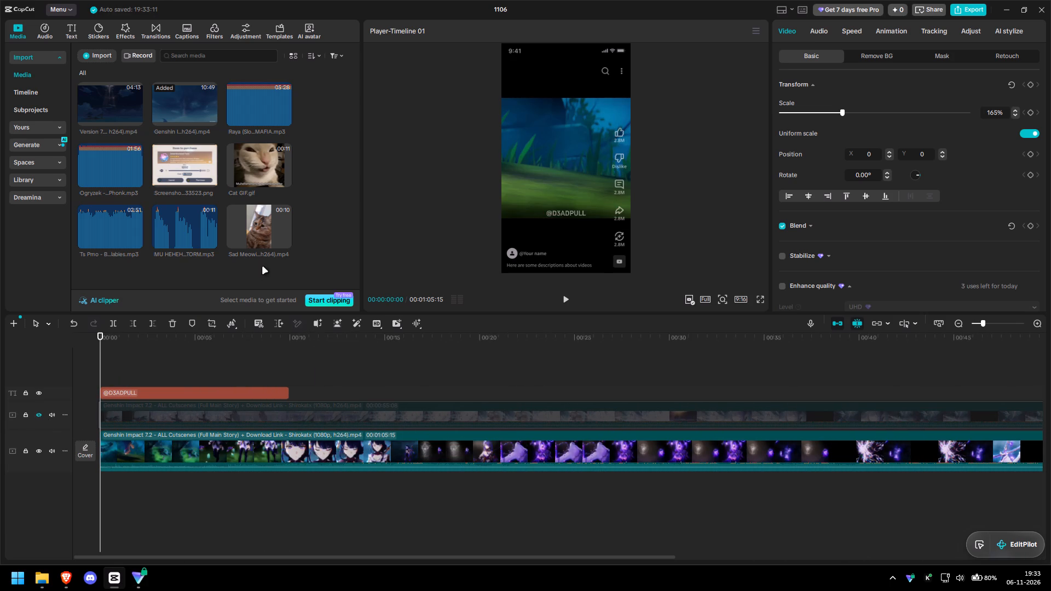
{"action": "left_click", "coordinate": [301, 274]}
{"action": "key", "text": "ctrl+i"}
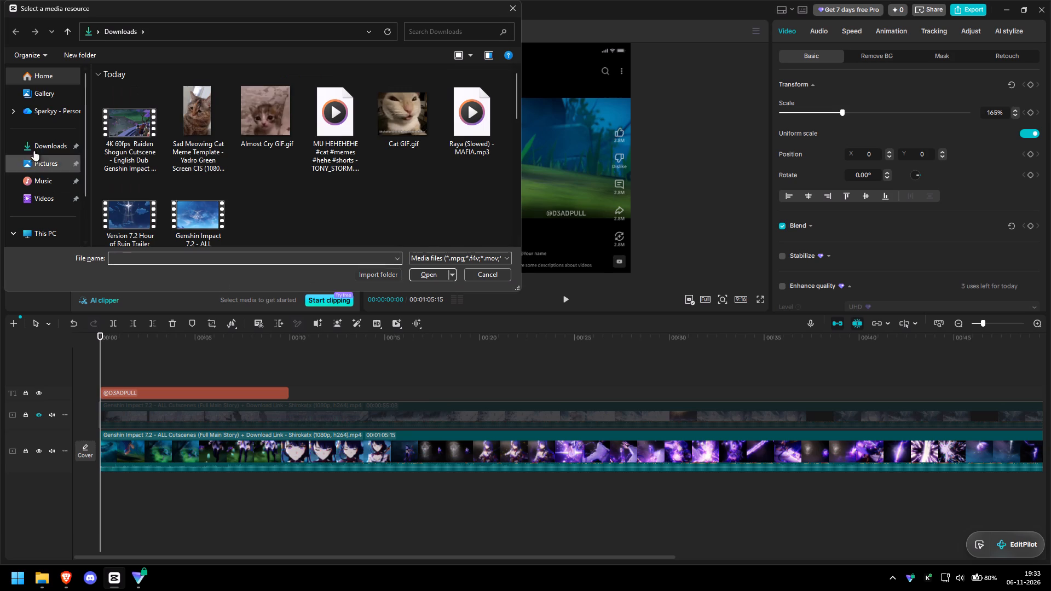
{"action": "left_click", "coordinate": [112, 144]}
{"action": "left_click", "coordinate": [422, 270]}
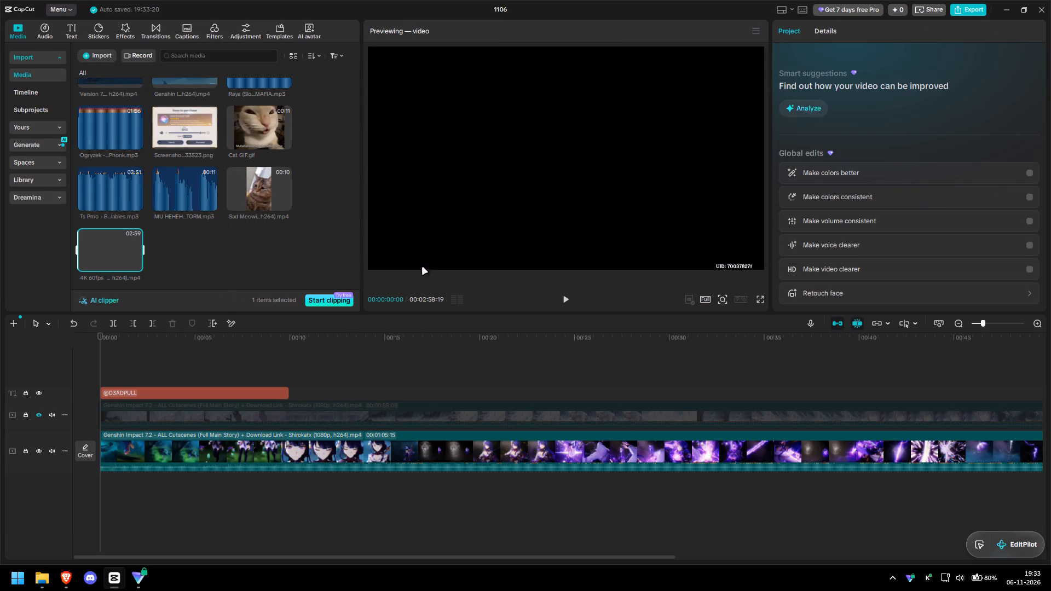
{"action": "left_click_drag", "start_coordinate": [104, 256], "coordinate": [118, 428]}
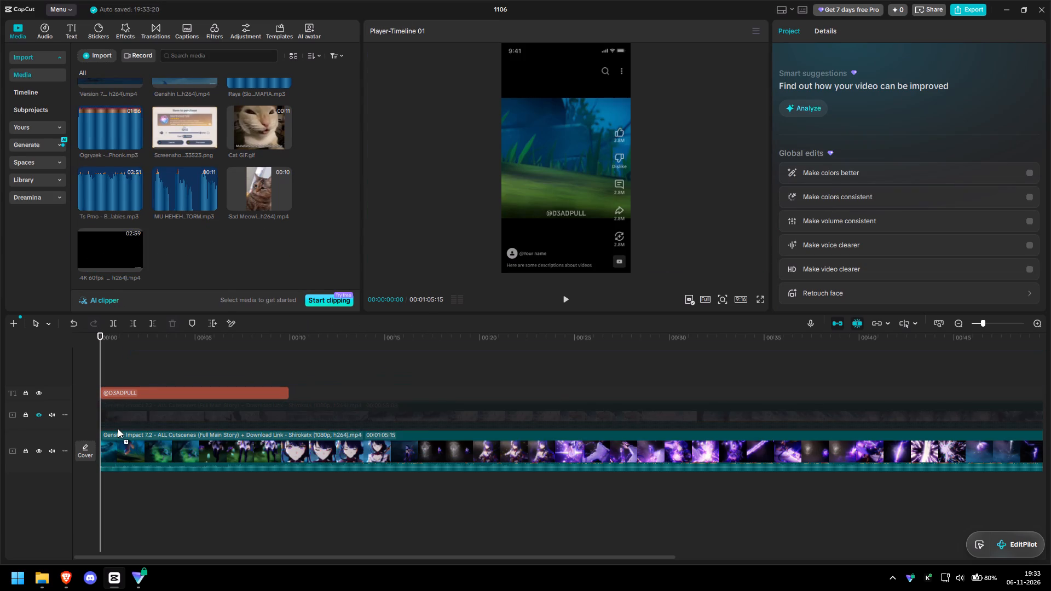
{"action": "left_click_drag", "start_coordinate": [118, 428], "coordinate": [107, 427]}
{"action": "left_click_drag", "start_coordinate": [107, 427], "coordinate": [100, 369]}
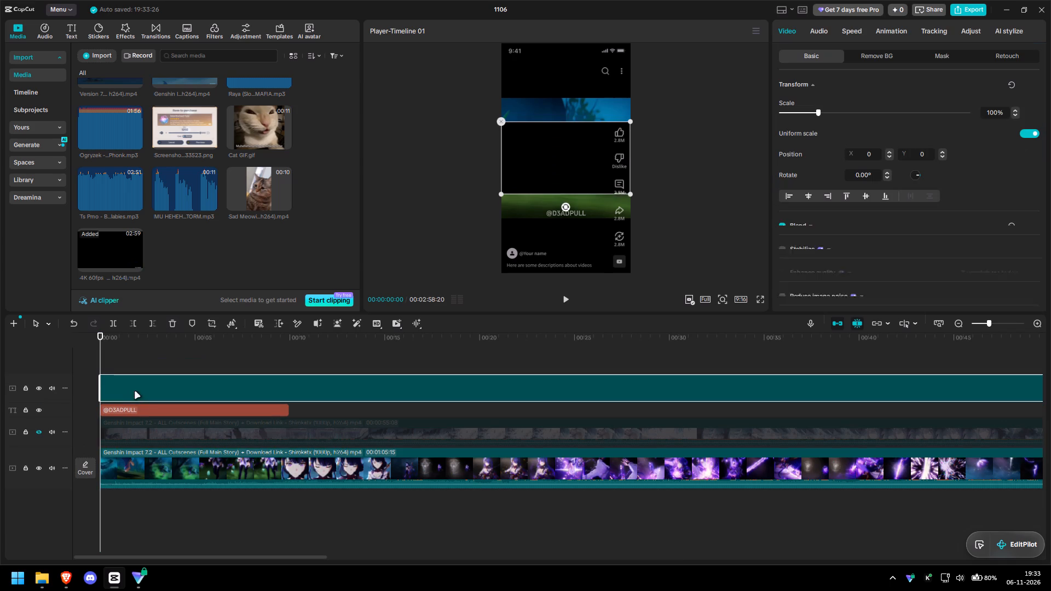
{"action": "left_click_drag", "start_coordinate": [147, 410], "coordinate": [145, 369]}
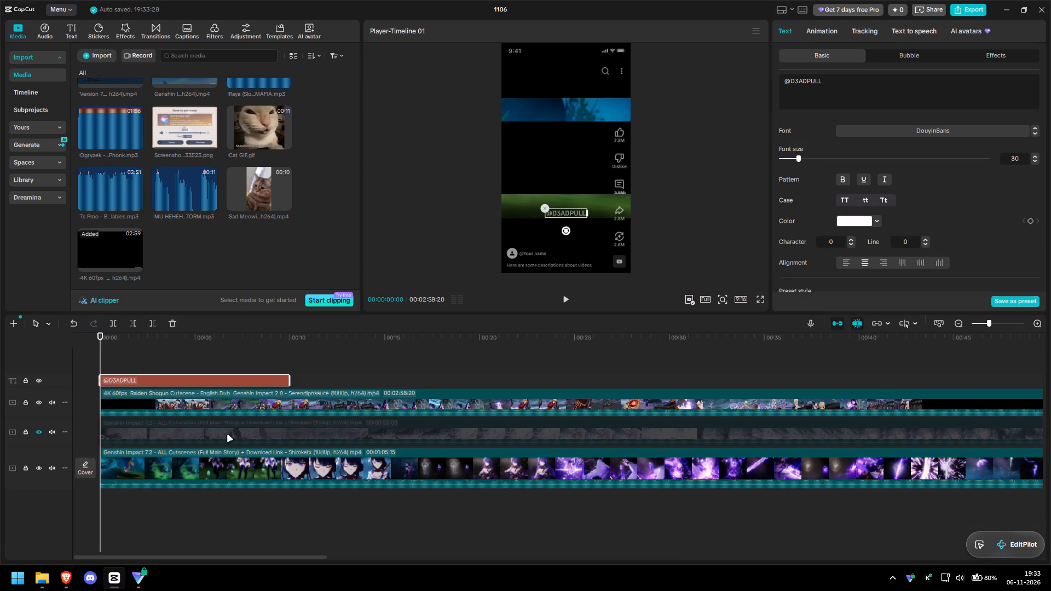
Preview the Raiden Shogun Cutscene clip and move it onto the main track, directly after the purple Raiden clip.
{"action": "key", "text": "space"}
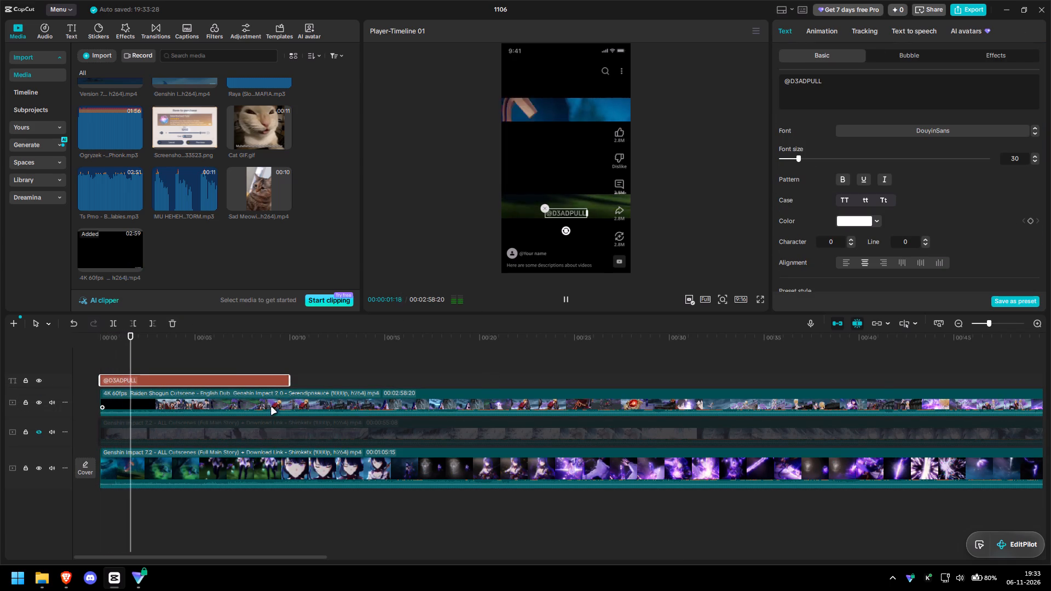
{"action": "left_click", "coordinate": [268, 406]}
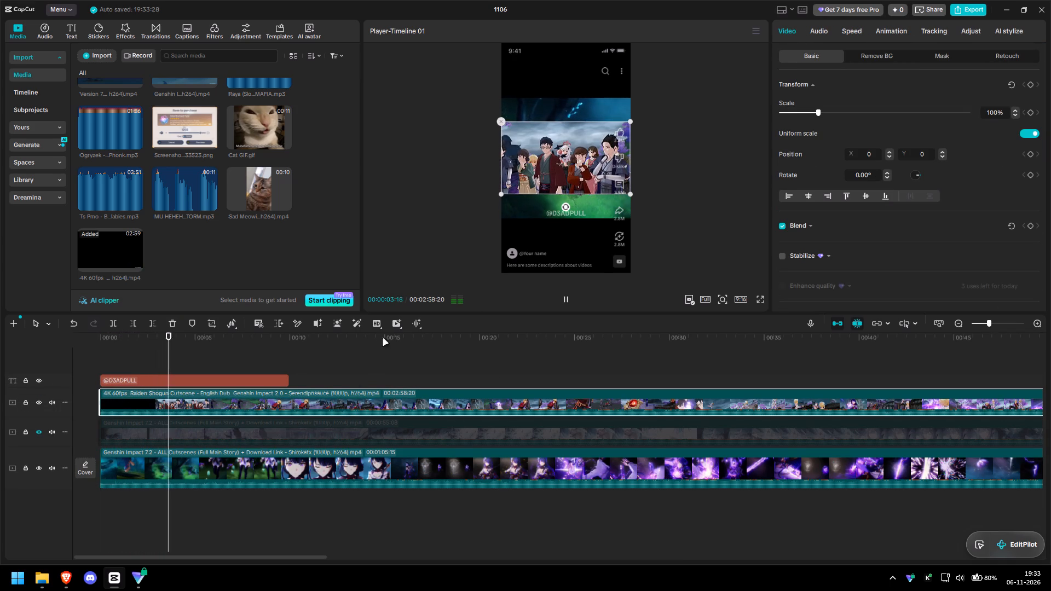
{"action": "key", "text": "space"}
{"action": "scroll", "coordinate": [413, 407], "scroll_direction": "down", "scroll_amount": 8, "text": "ctrl"}
{"action": "left_click_drag", "start_coordinate": [317, 403], "coordinate": [363, 409]}
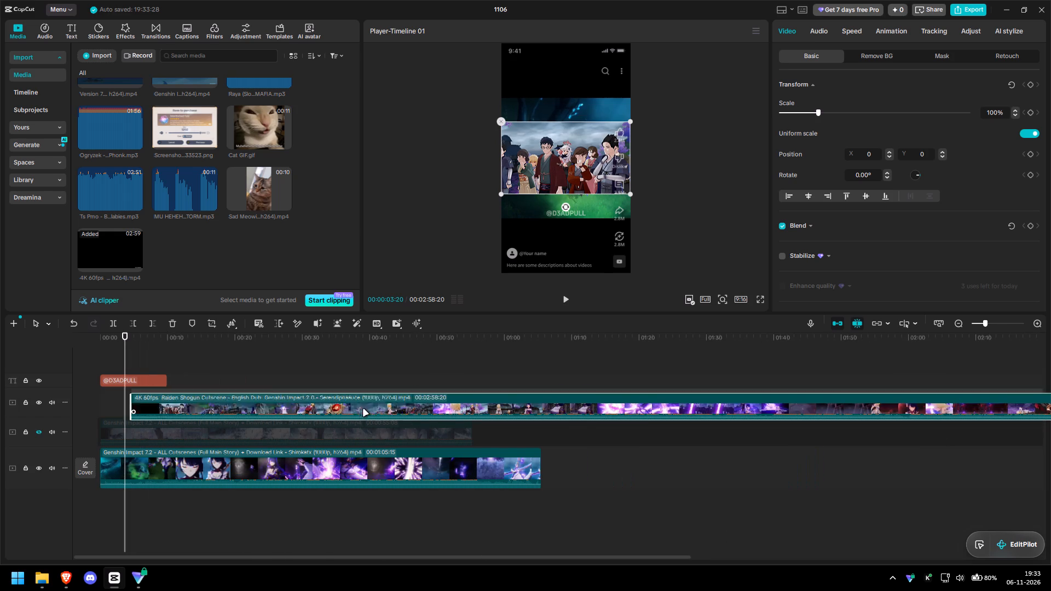
{"action": "left_click_drag", "start_coordinate": [363, 409], "coordinate": [770, 469]}
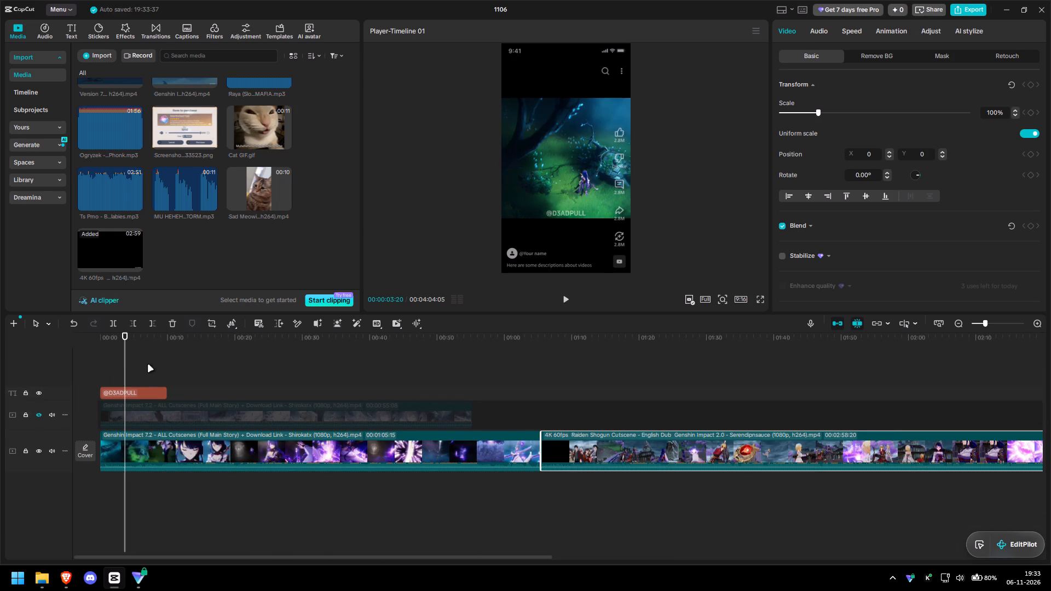
Split the purple Raiden clip at 00:00:09:17, where the close-up of her face begins.
{"action": "left_click_drag", "start_coordinate": [126, 340], "coordinate": [334, 360]}
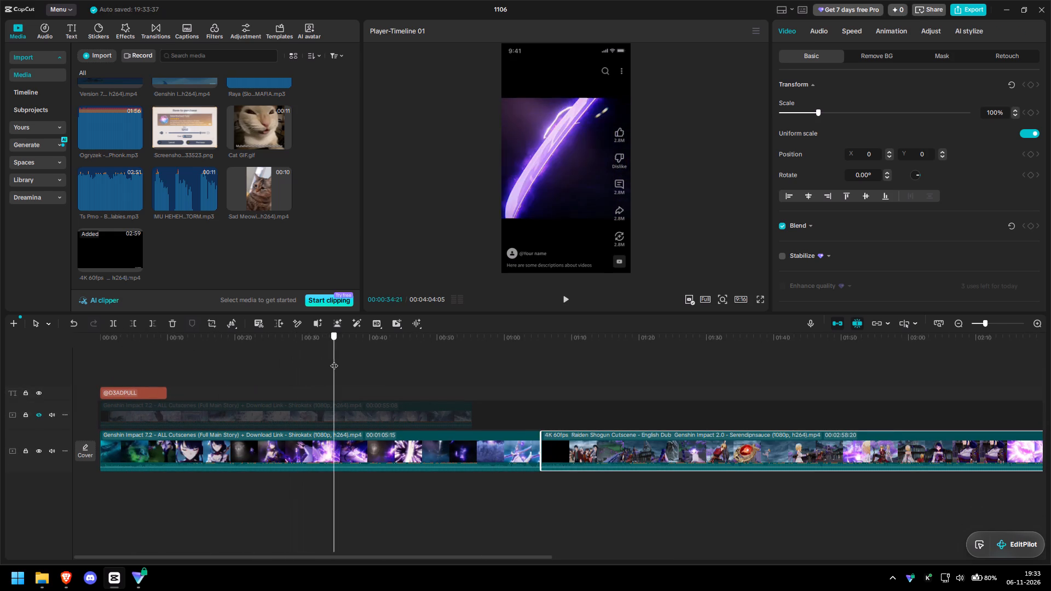
{"action": "left_click_drag", "start_coordinate": [334, 360], "coordinate": [206, 365]}
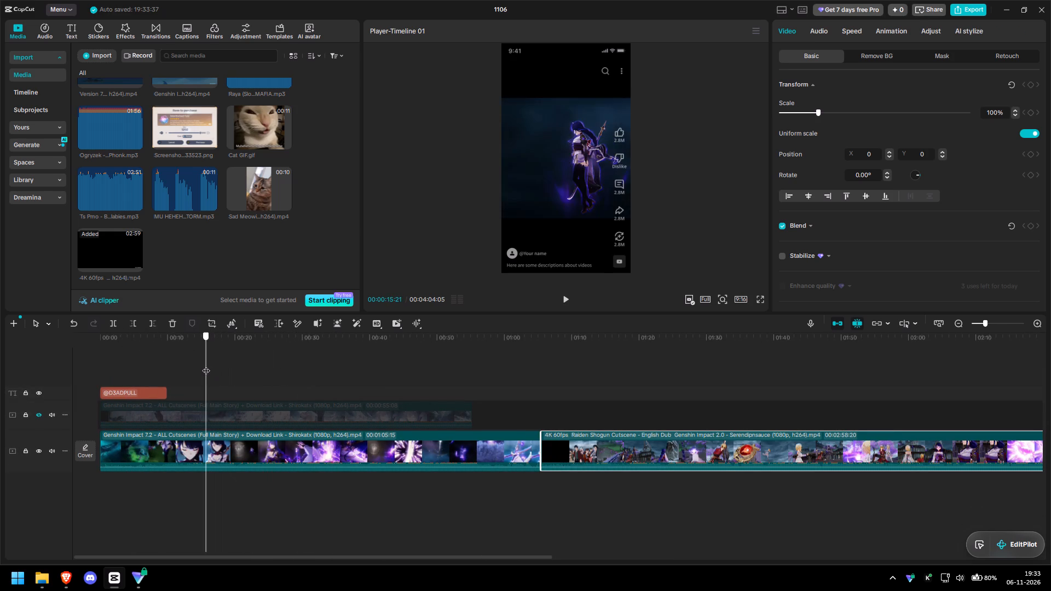
{"action": "left_click_drag", "start_coordinate": [206, 365], "coordinate": [152, 360]}
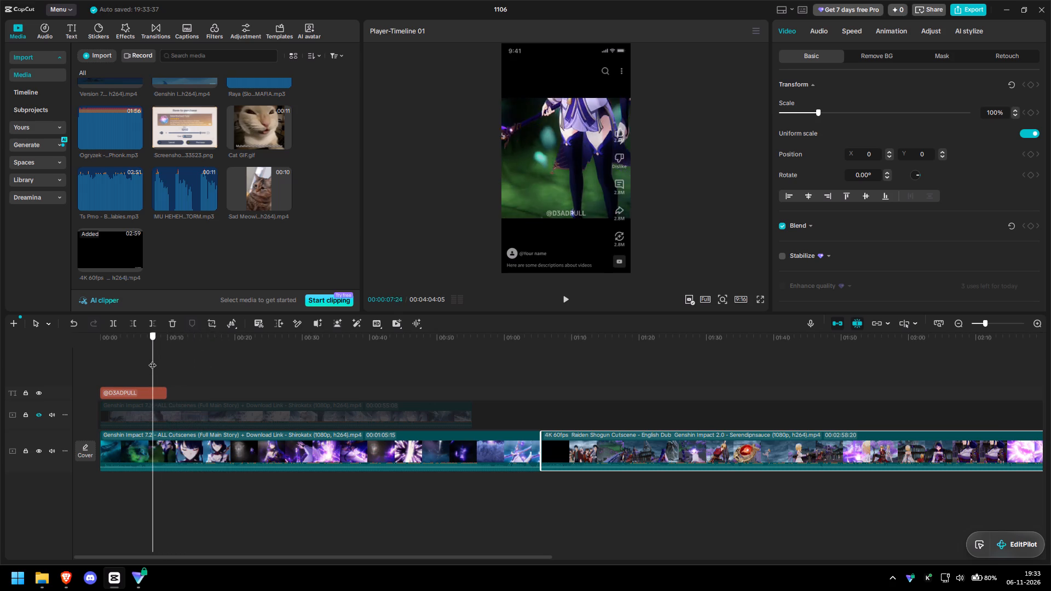
{"action": "left_click_drag", "start_coordinate": [152, 360], "coordinate": [167, 359]}
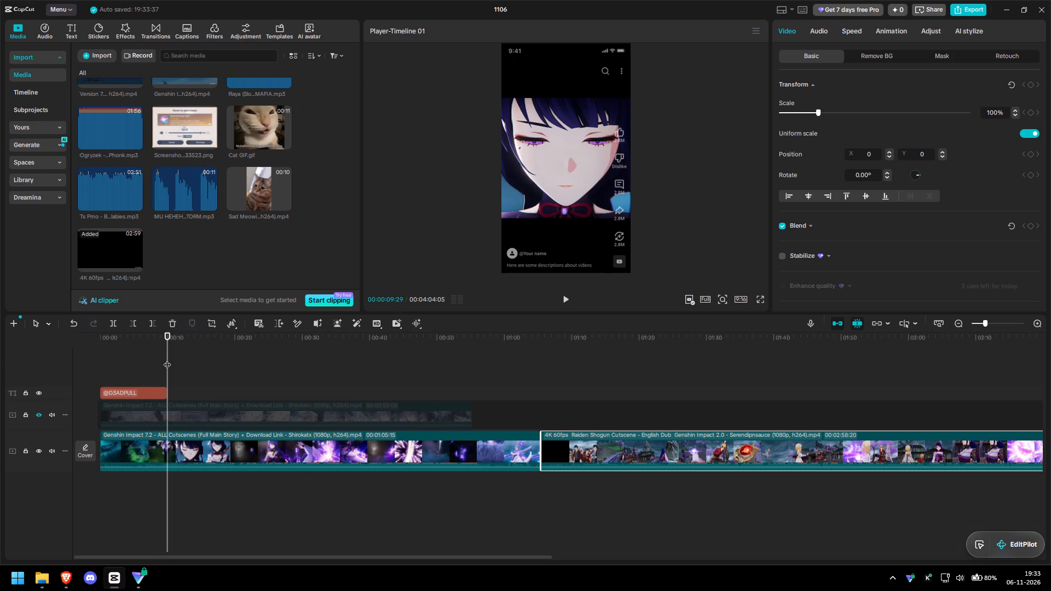
{"action": "key", "text": "Left"}
{"action": "key", "text": "Left"}
{"action": "key", "text": "Left"}
{"action": "key", "text": "Left"}
{"action": "key", "text": "Left"}
{"action": "key", "text": "Left"}
{"action": "key", "text": "Left"}
{"action": "key", "text": "Left"}
{"action": "key", "text": "Left"}
{"action": "key", "text": "Left"}
{"action": "key", "text": "Left"}
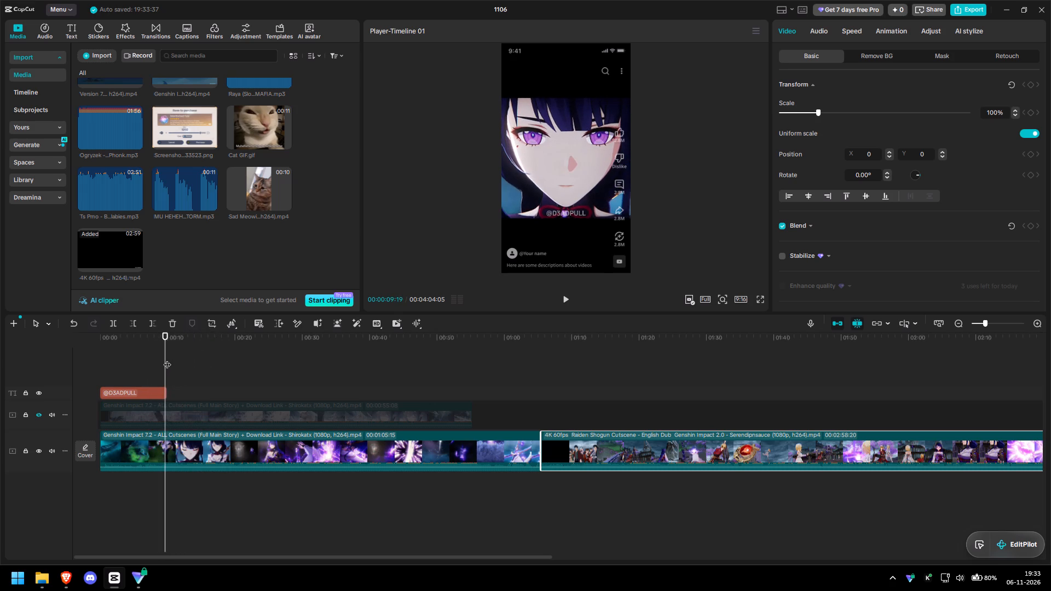
{"action": "key", "text": "Left"}
{"action": "key", "text": "Left"}
{"action": "key", "text": "Left"}
{"action": "key", "text": "Left"}
{"action": "key", "text": "Left"}
{"action": "key", "text": "Right"}
{"action": "key", "text": "Right"}
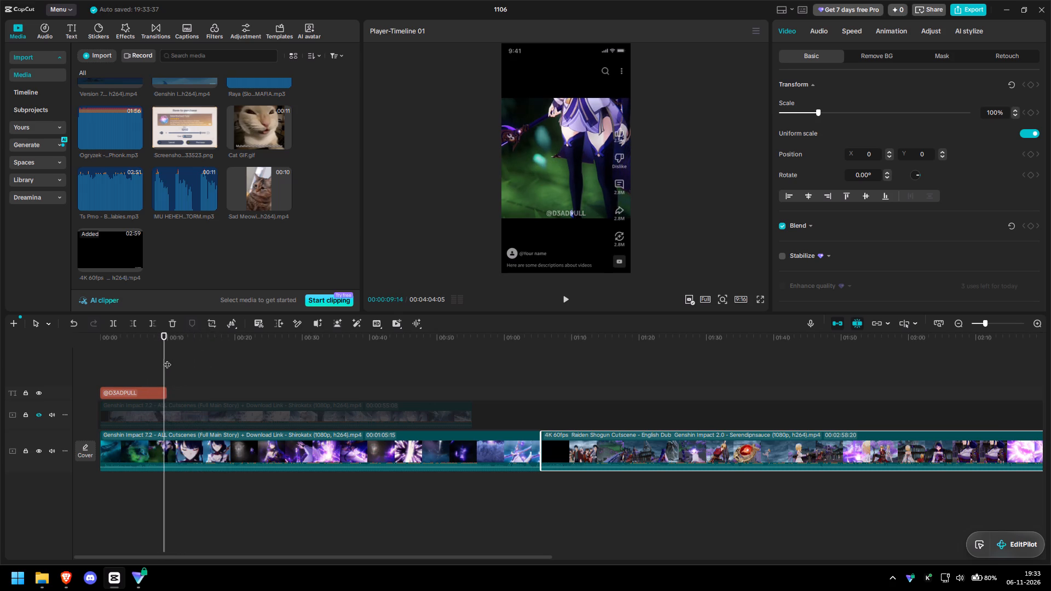
{"action": "key", "text": "Right"}
{"action": "key", "text": "Right"}
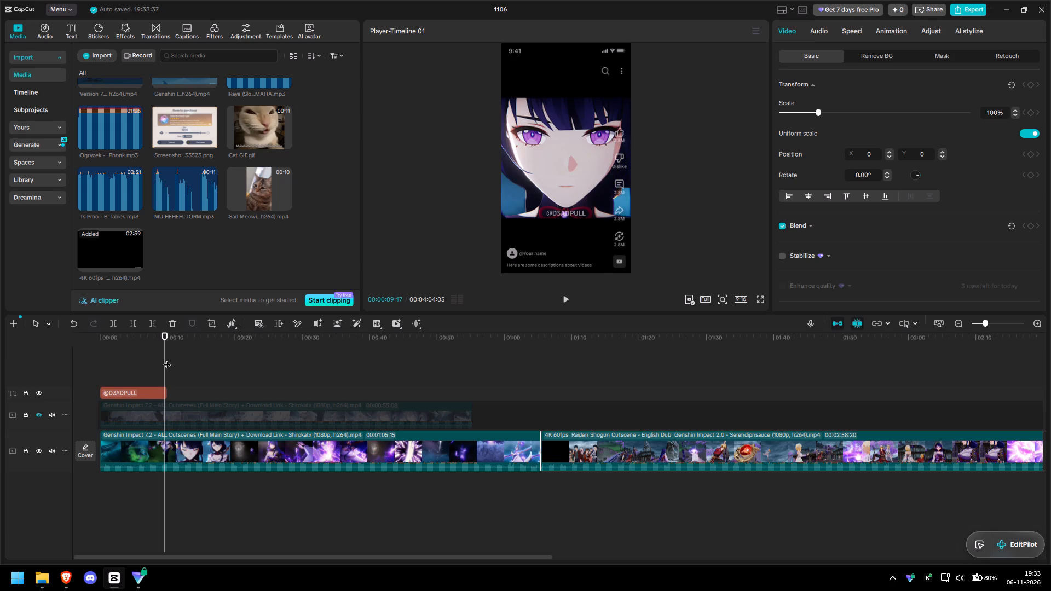
{"action": "key", "text": "ctrl+b"}
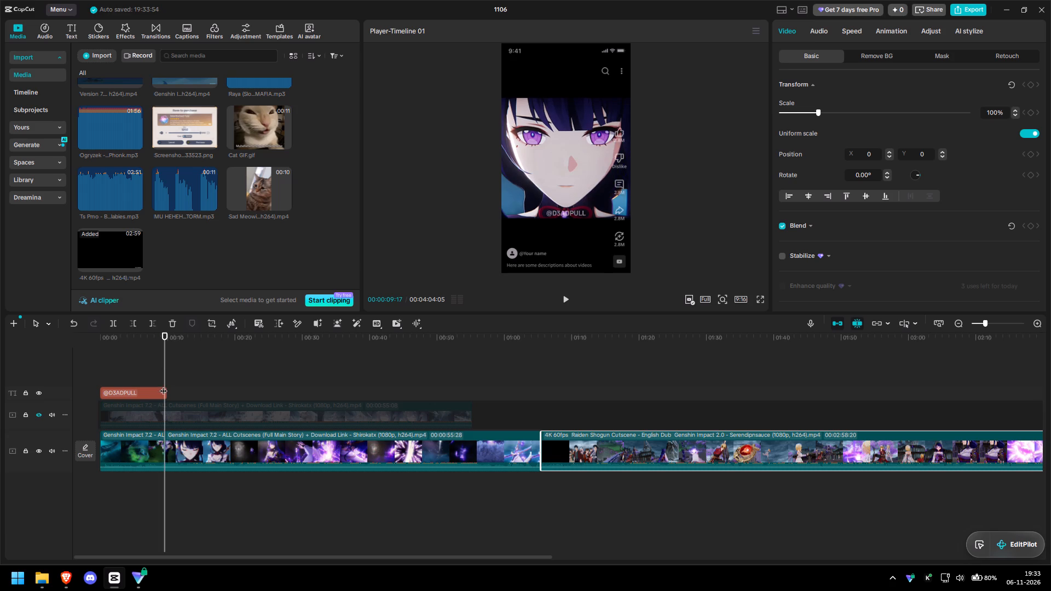
Delete the opening forest segment before the face close-up on the main track.
{"action": "left_click", "coordinate": [132, 441]}
{"action": "key", "text": "BackSpace"}
{"action": "left_click", "coordinate": [134, 391]}
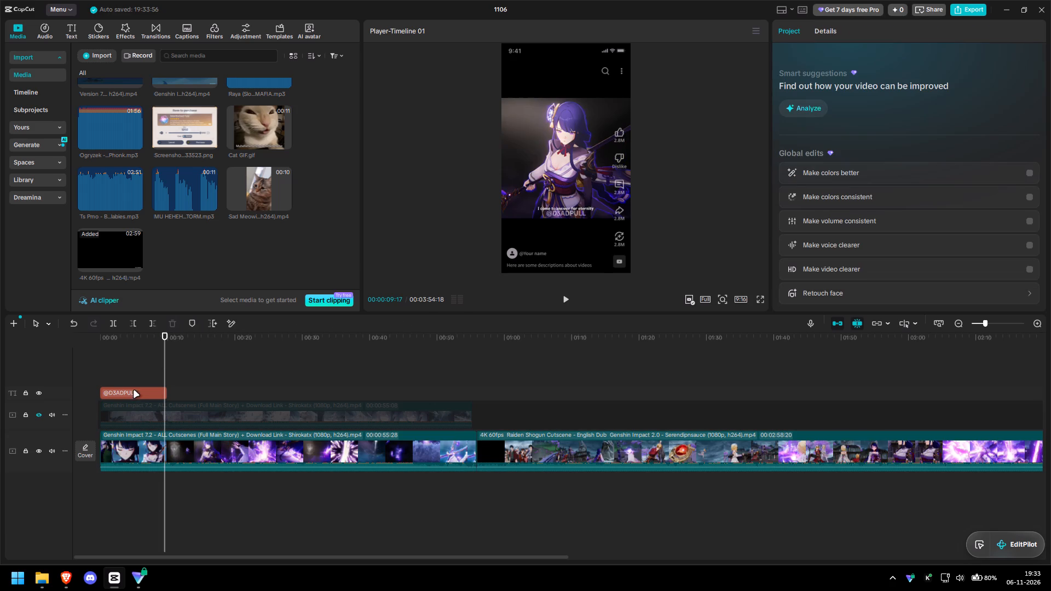
{"action": "left_click_drag", "start_coordinate": [165, 395], "coordinate": [470, 374]}
Split the purple Raiden clip on the main track at 00:00:24:09 and delete the part after the cut.
{"action": "left_click_drag", "start_coordinate": [164, 337], "coordinate": [180, 337]}
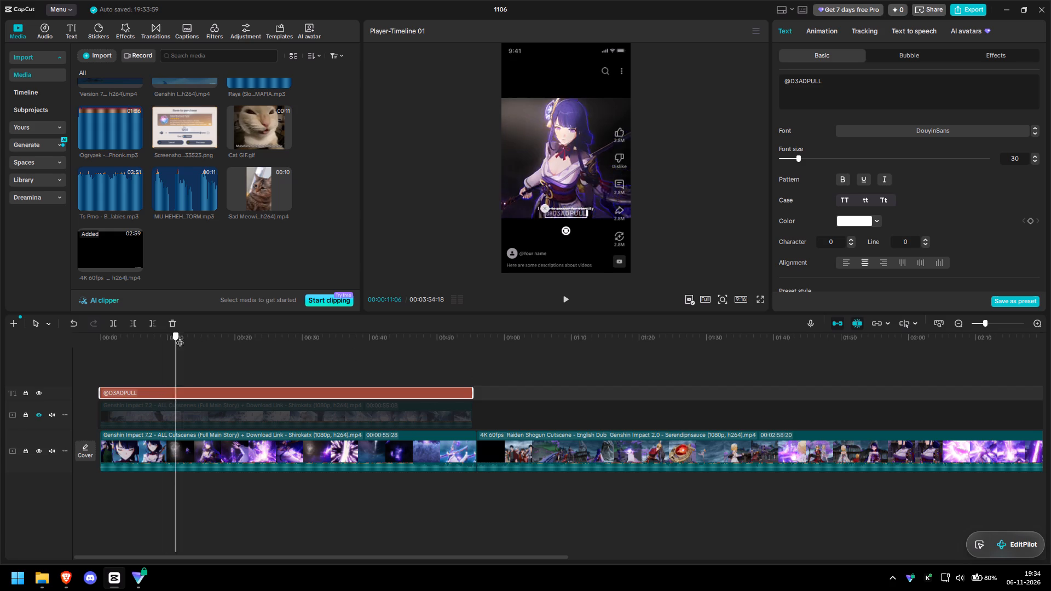
{"action": "left_click_drag", "start_coordinate": [180, 337], "coordinate": [271, 346]}
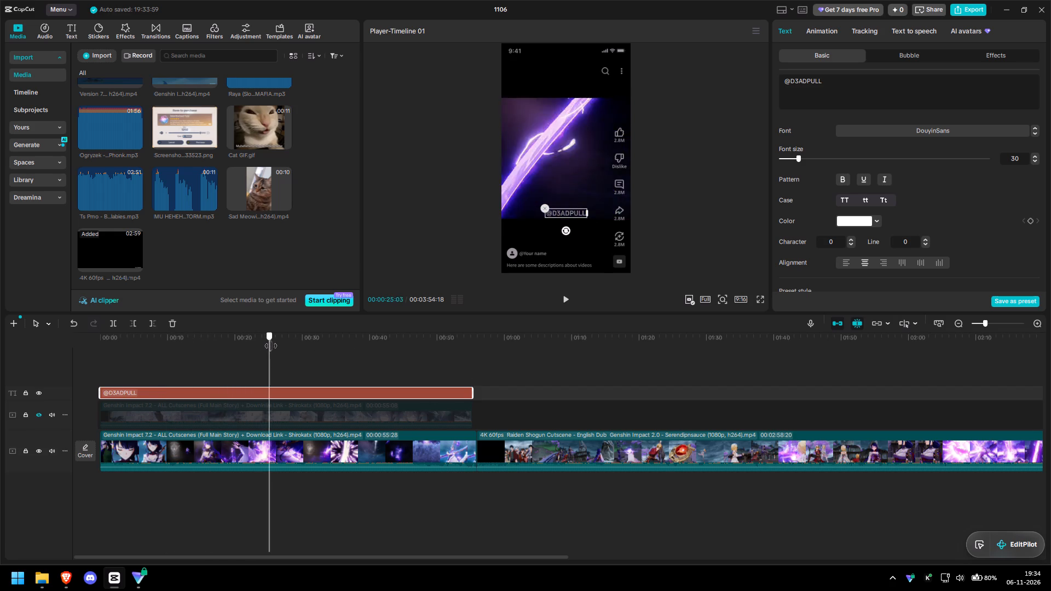
{"action": "left_click_drag", "start_coordinate": [271, 346], "coordinate": [292, 349]}
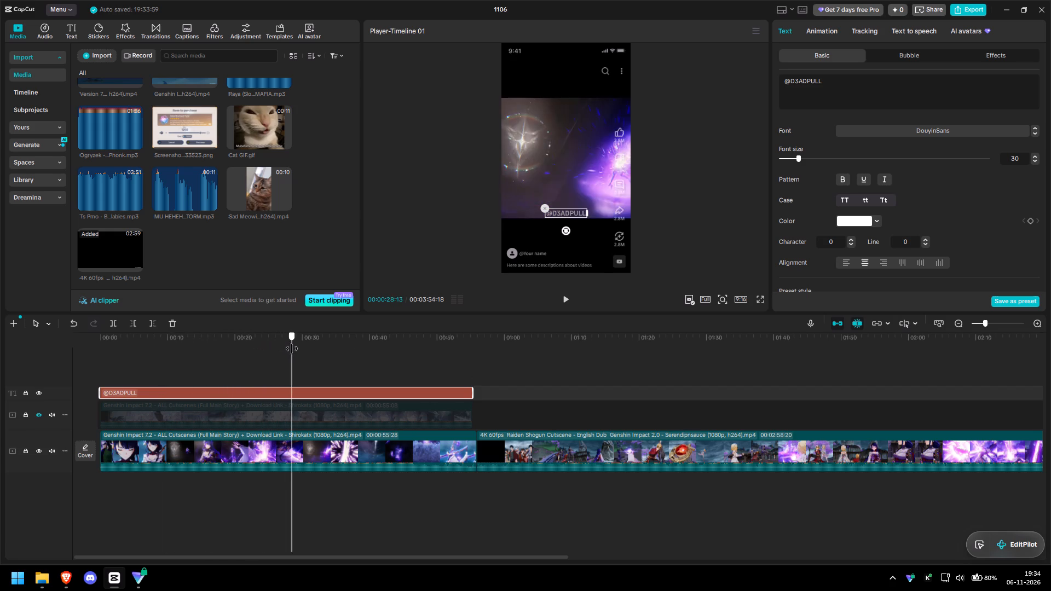
{"action": "left_click_drag", "start_coordinate": [292, 349], "coordinate": [256, 350]}
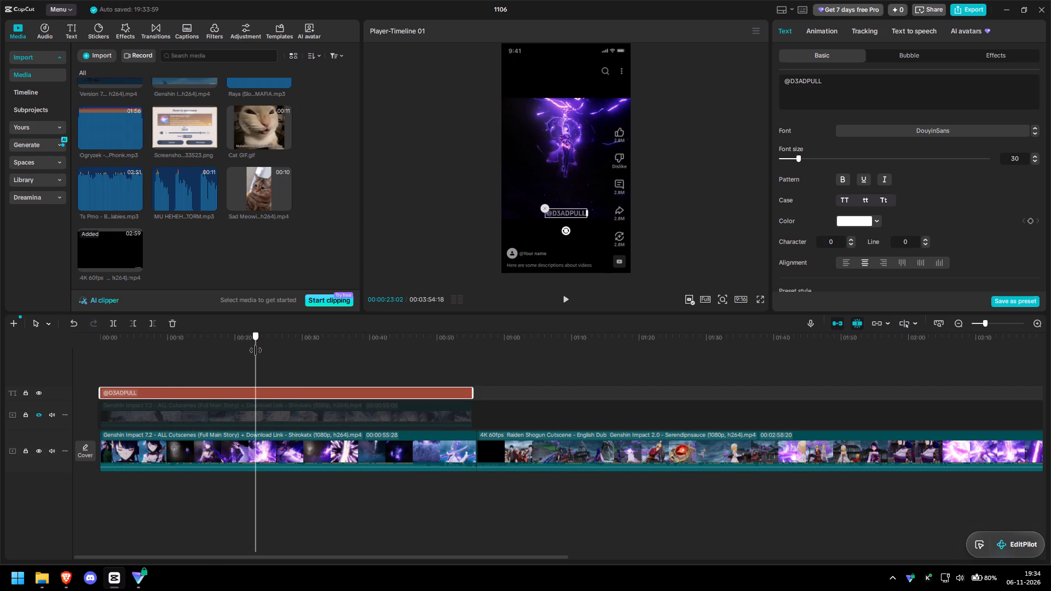
{"action": "left_click_drag", "start_coordinate": [256, 350], "coordinate": [261, 355]}
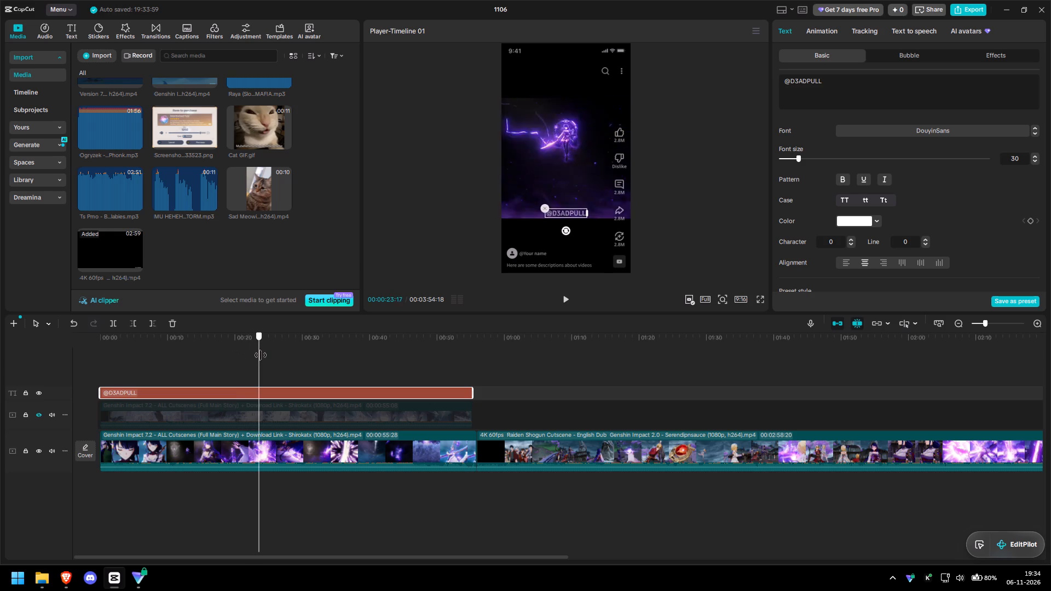
{"action": "left_click_drag", "start_coordinate": [261, 355], "coordinate": [284, 357]}
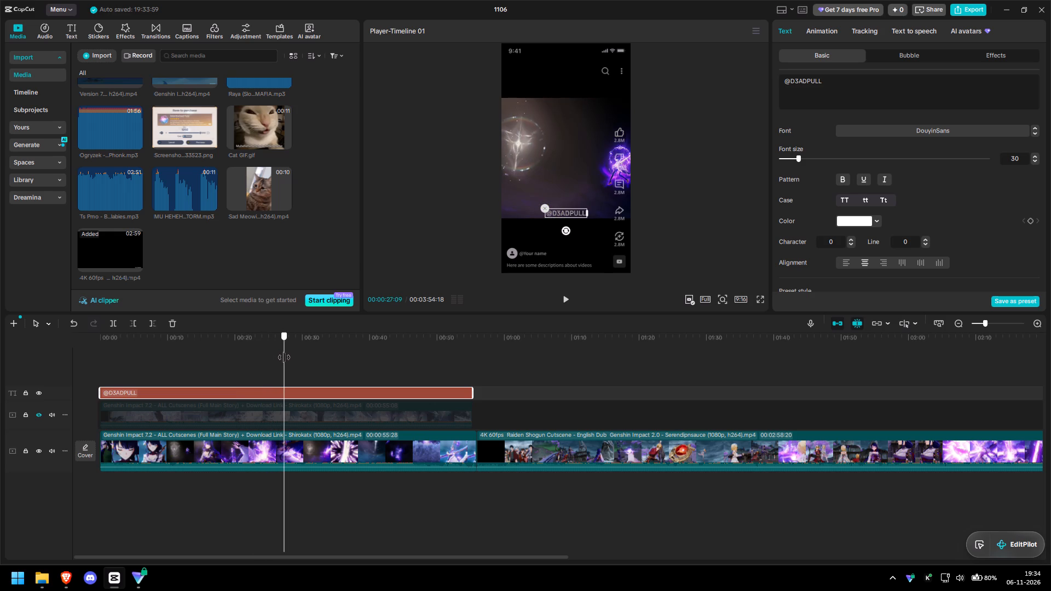
{"action": "left_click_drag", "start_coordinate": [284, 357], "coordinate": [269, 358]}
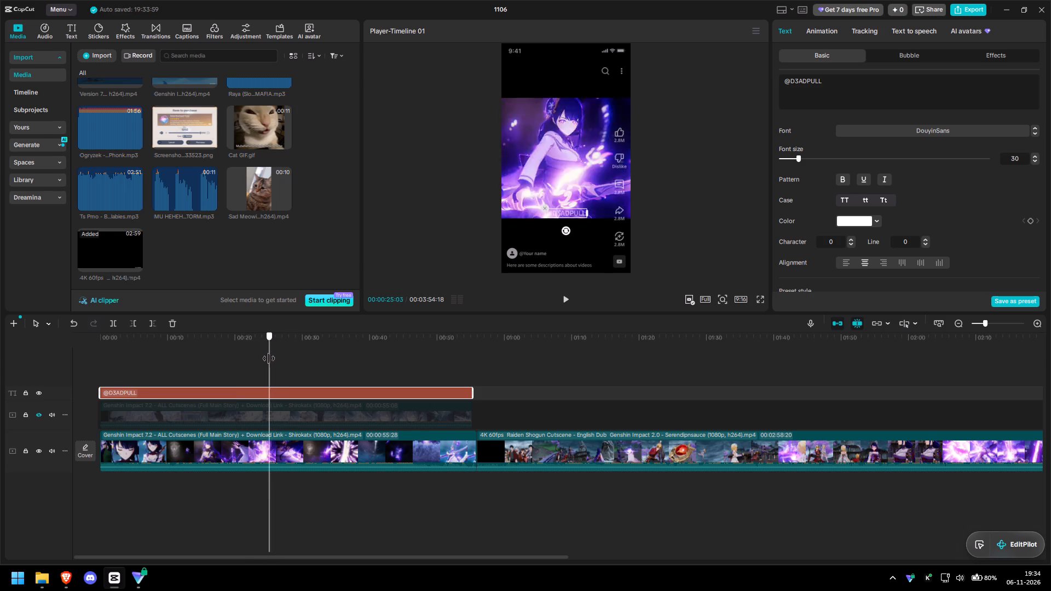
{"action": "left_click_drag", "start_coordinate": [269, 358], "coordinate": [258, 360]}
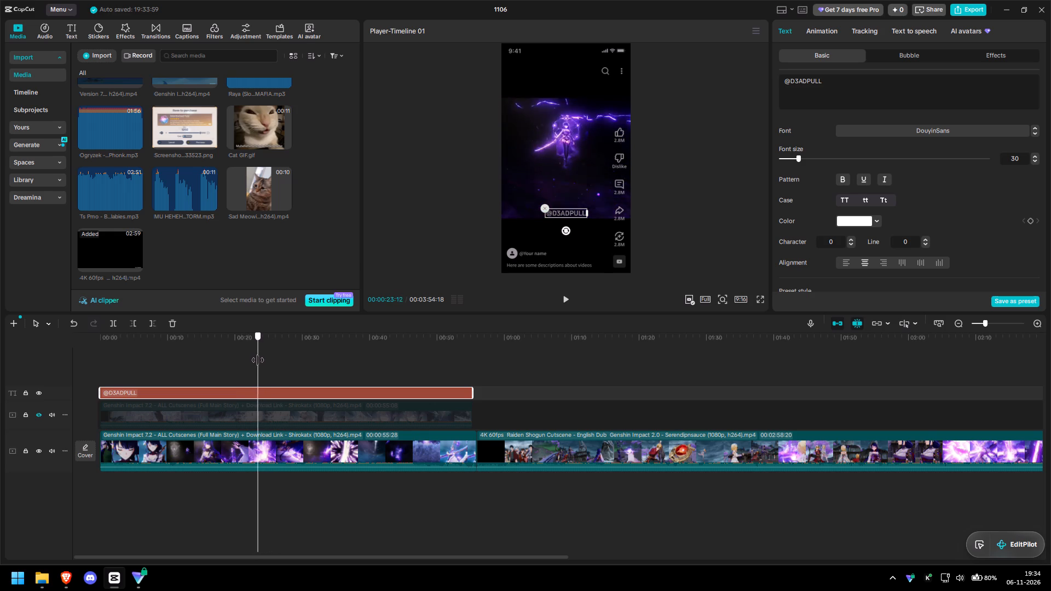
{"action": "left_click_drag", "start_coordinate": [258, 360], "coordinate": [264, 360]}
{"action": "left_click", "coordinate": [278, 434]}
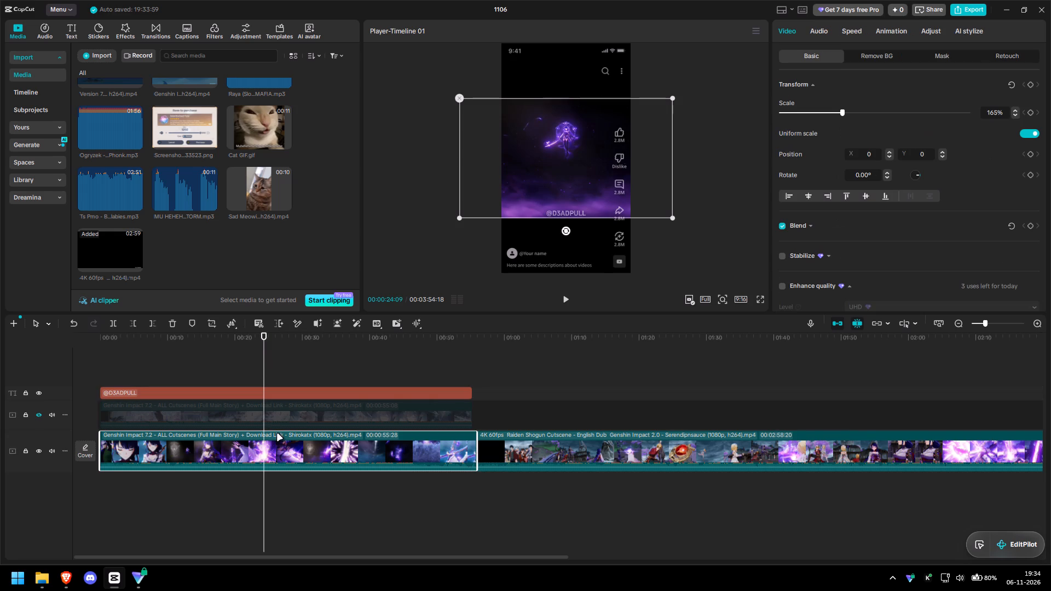
{"action": "key", "text": "ctrl+b"}
{"action": "left_click", "coordinate": [328, 437]}
{"action": "key", "text": "BackSpace"}
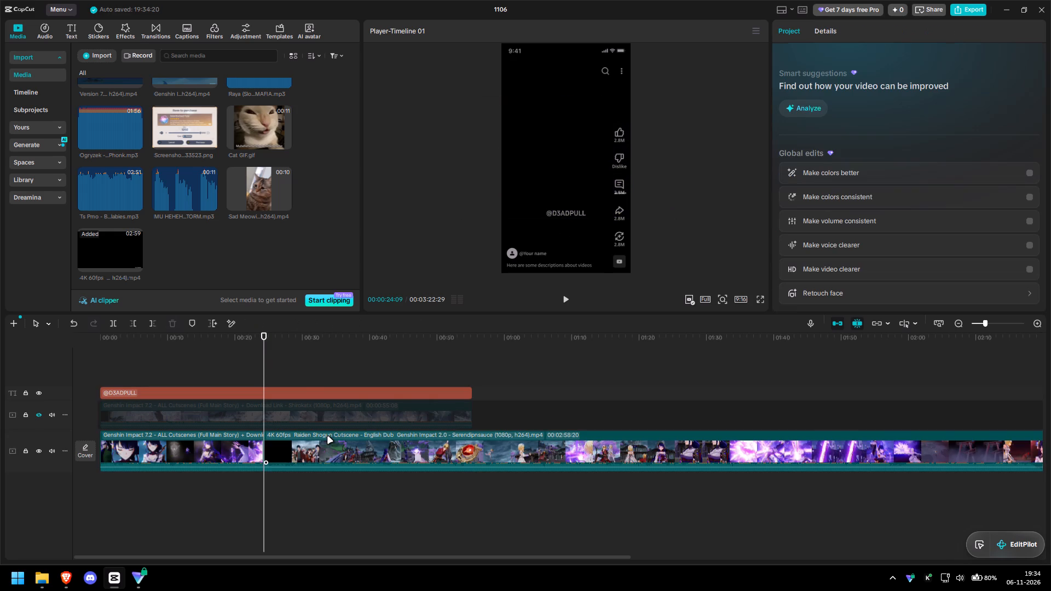
Set the scale of the Raiden Shogun Cutscene clip to 165%.
{"action": "left_click_drag", "start_coordinate": [265, 338], "coordinate": [452, 360]}
{"action": "left_click_drag", "start_coordinate": [454, 338], "coordinate": [421, 343]}
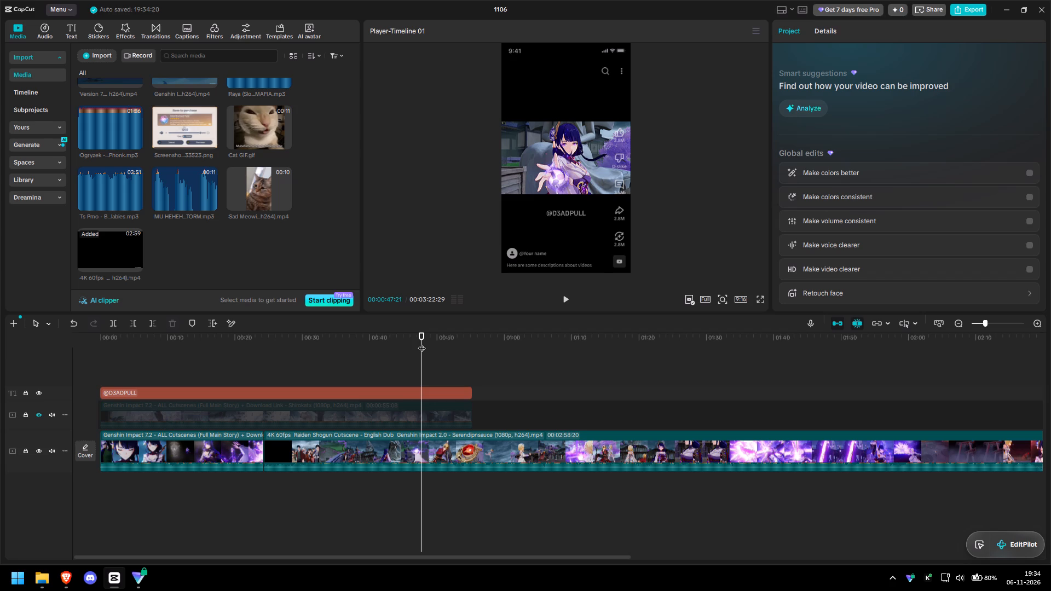
{"action": "left_click", "coordinate": [513, 437]}
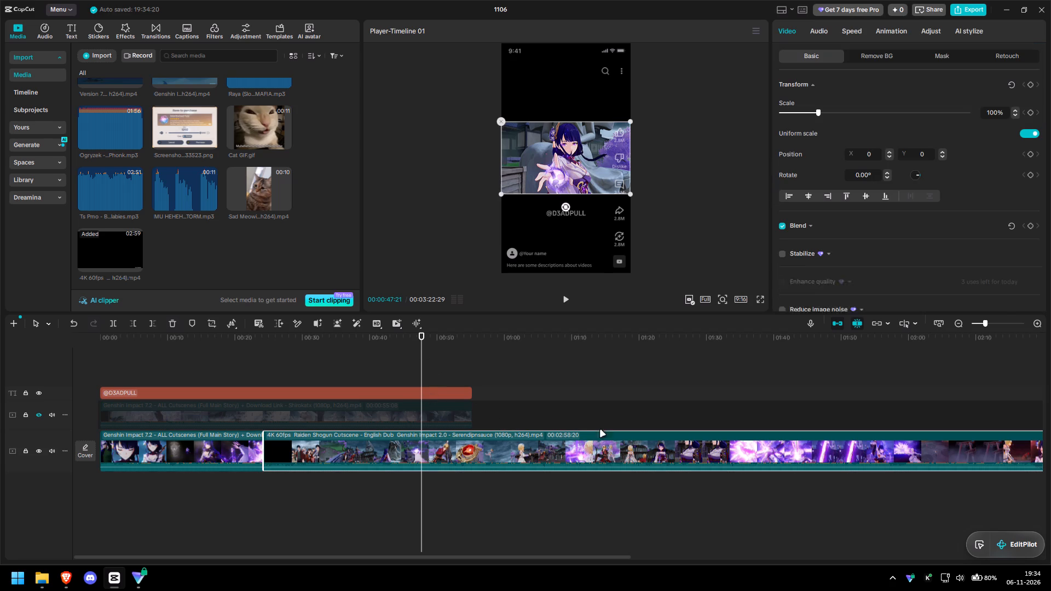
{"action": "double_click", "coordinate": [990, 114]}
{"action": "type", "text": "165"}
{"action": "key", "text": "Return"}
Split the Raiden Shogun Cutscene clip at 00:01:21:03, at the wide courtyard shot, and delete the part before the cut.
{"action": "left_click_drag", "start_coordinate": [420, 347], "coordinate": [708, 362]}
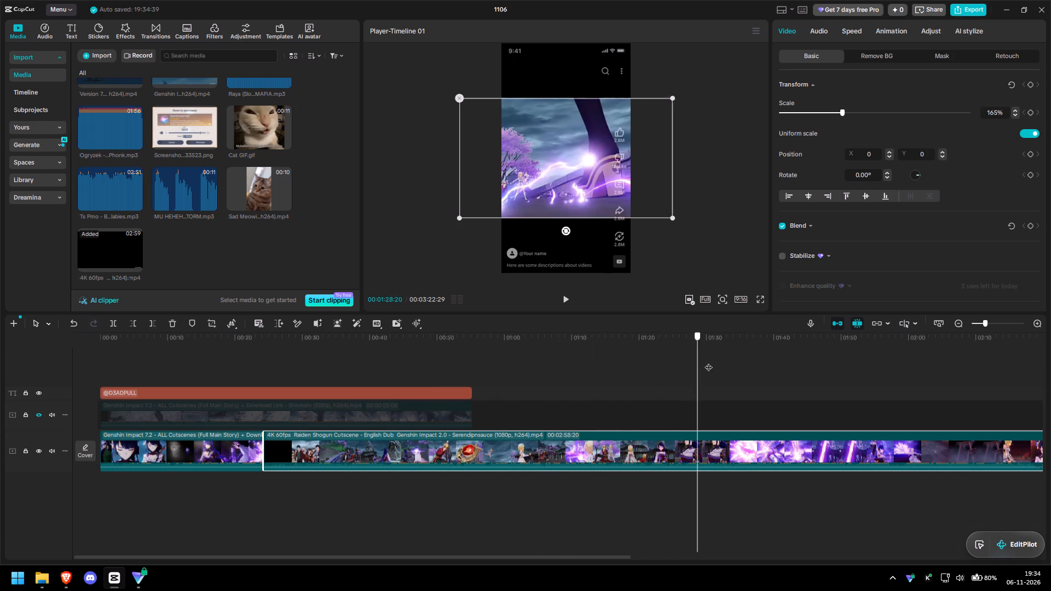
{"action": "left_click_drag", "start_coordinate": [708, 362], "coordinate": [628, 366]}
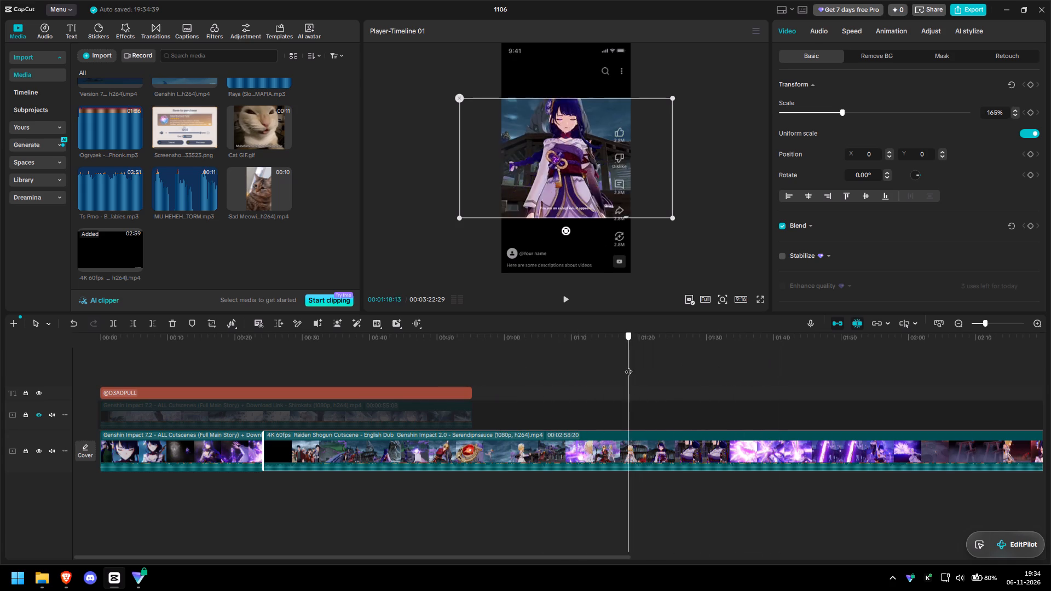
{"action": "left_click_drag", "start_coordinate": [628, 366], "coordinate": [646, 365]}
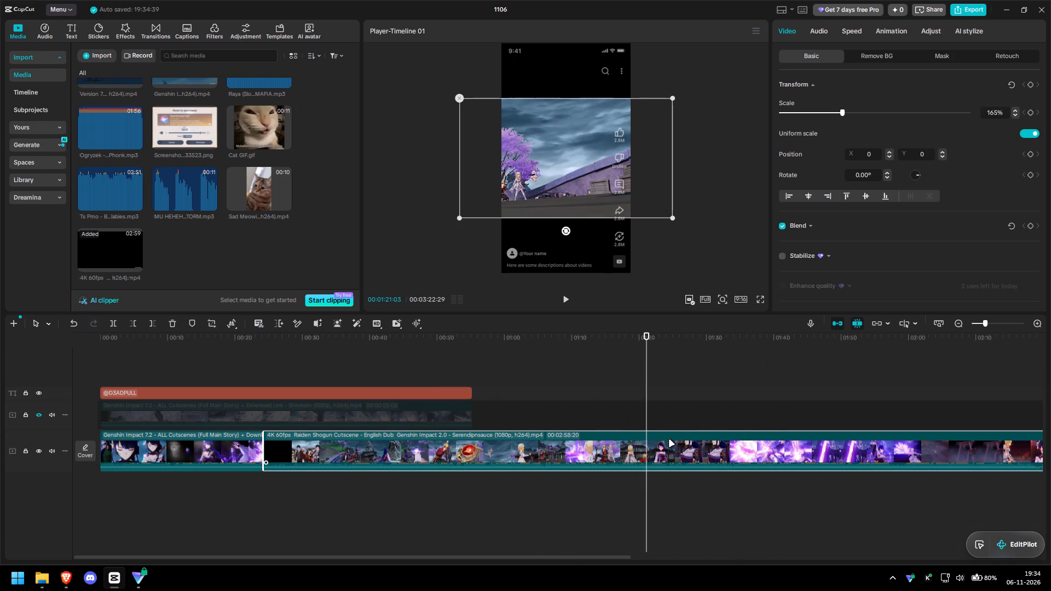
{"action": "key", "text": "ctrl+b"}
{"action": "left_click", "coordinate": [623, 444]}
{"action": "key", "text": "BackSpace"}
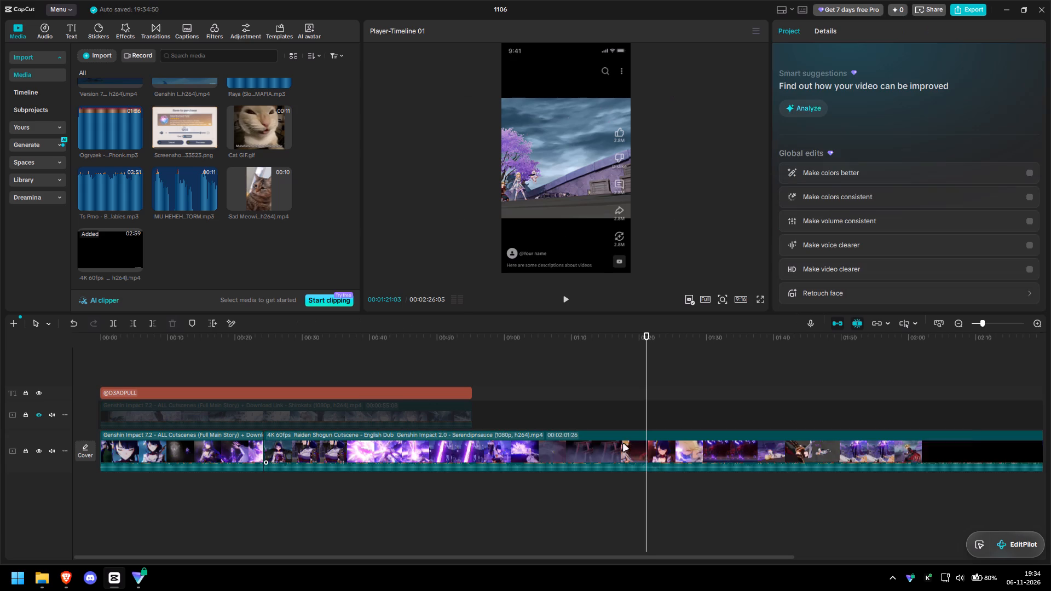
Preview the shortened Raiden Shogun Cutscene from its start to find where the bright purple sword-draw shot begins.
{"action": "left_click", "coordinate": [252, 349]}
{"action": "left_click_drag", "start_coordinate": [252, 349], "coordinate": [278, 352]}
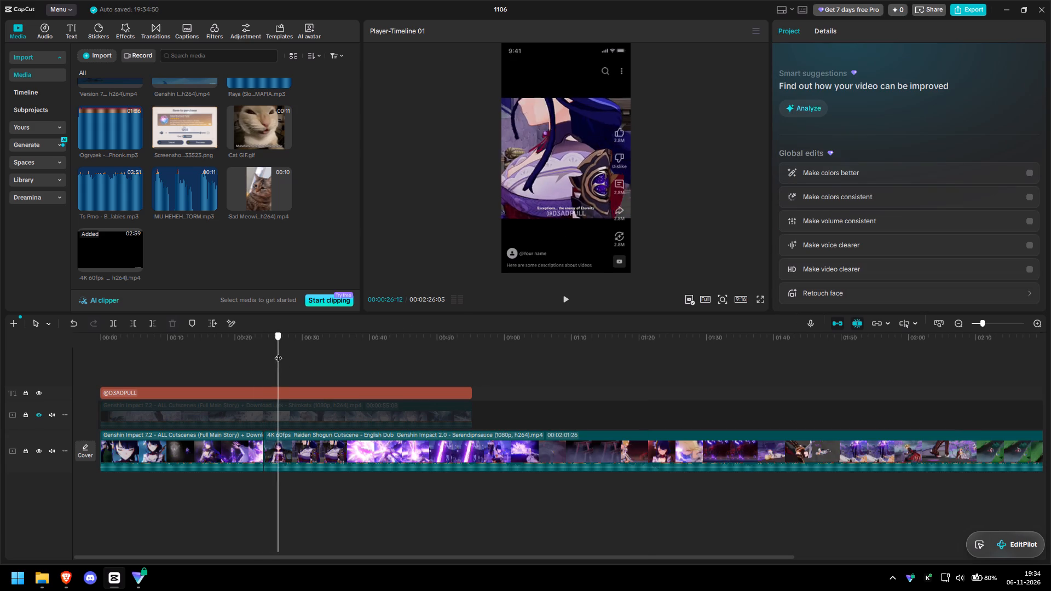
{"action": "left_click_drag", "start_coordinate": [278, 352], "coordinate": [264, 352]}
{"action": "key", "text": "space"}
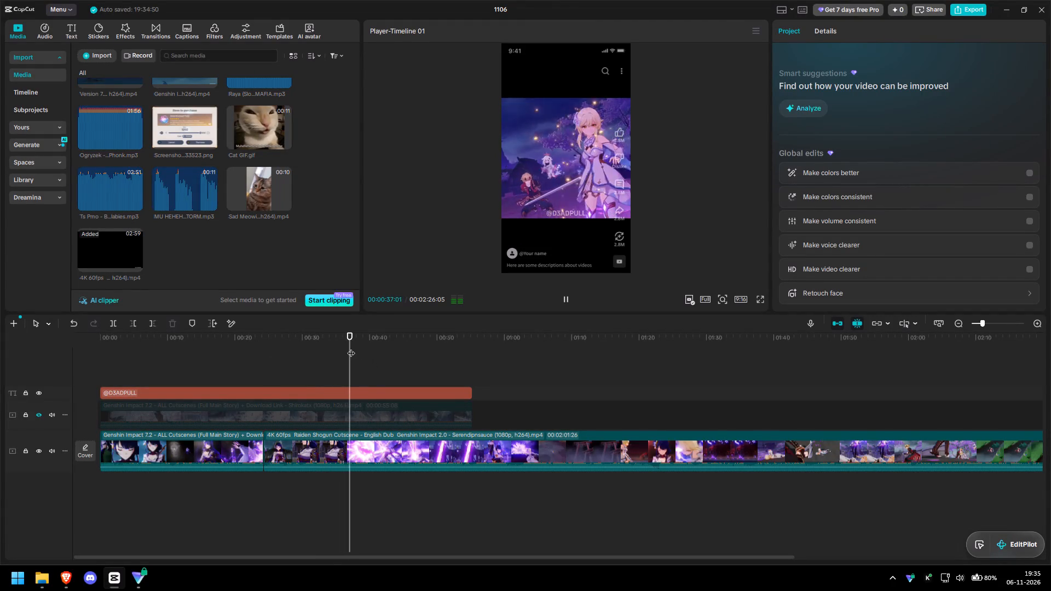
{"action": "left_click_drag", "start_coordinate": [351, 347], "coordinate": [394, 349]}
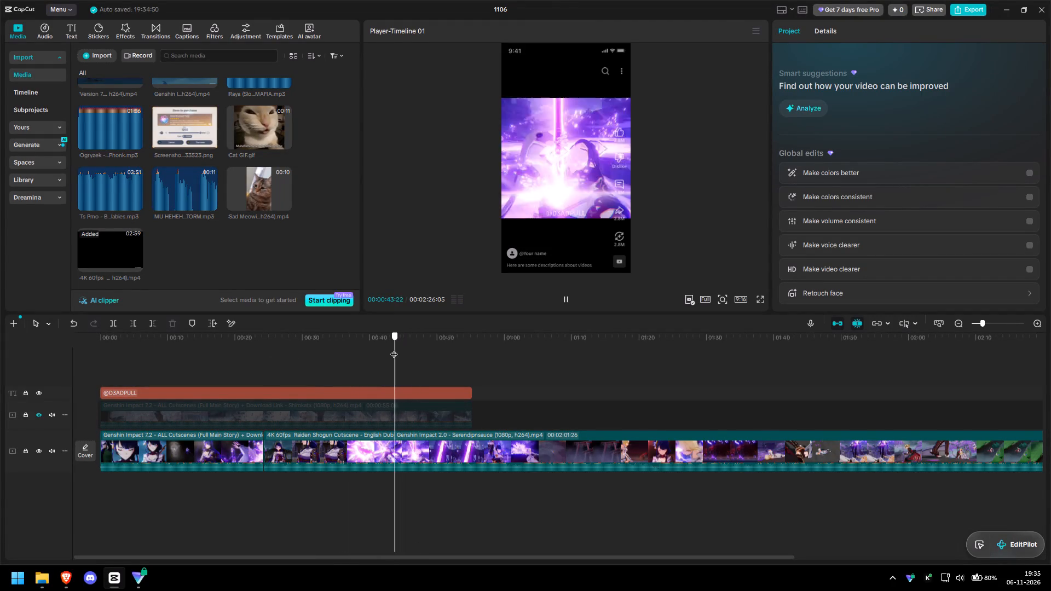
{"action": "left_click_drag", "start_coordinate": [394, 349], "coordinate": [365, 351]}
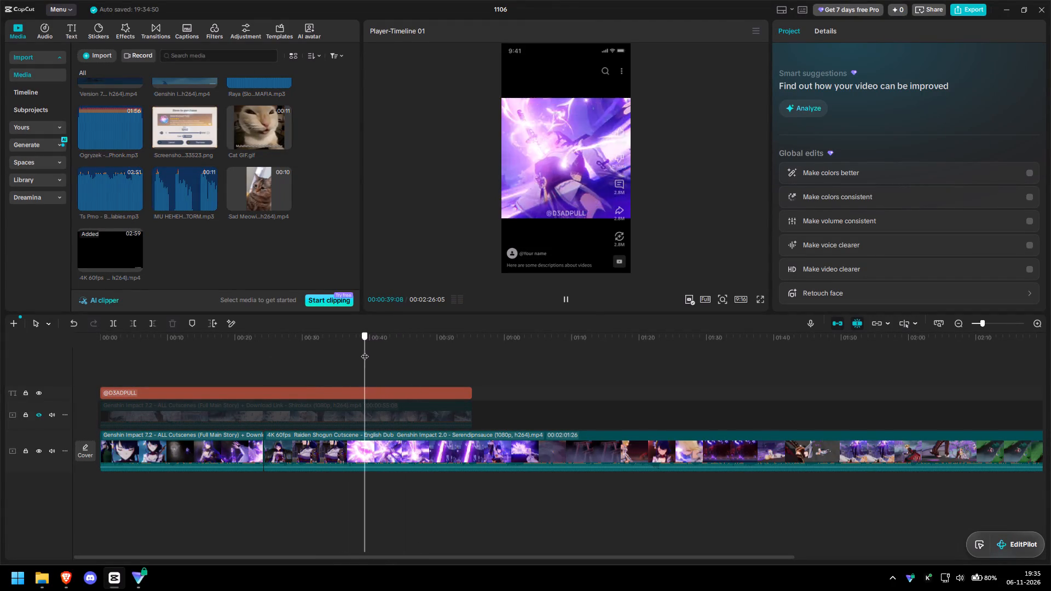
{"action": "left_click_drag", "start_coordinate": [365, 351], "coordinate": [346, 354]}
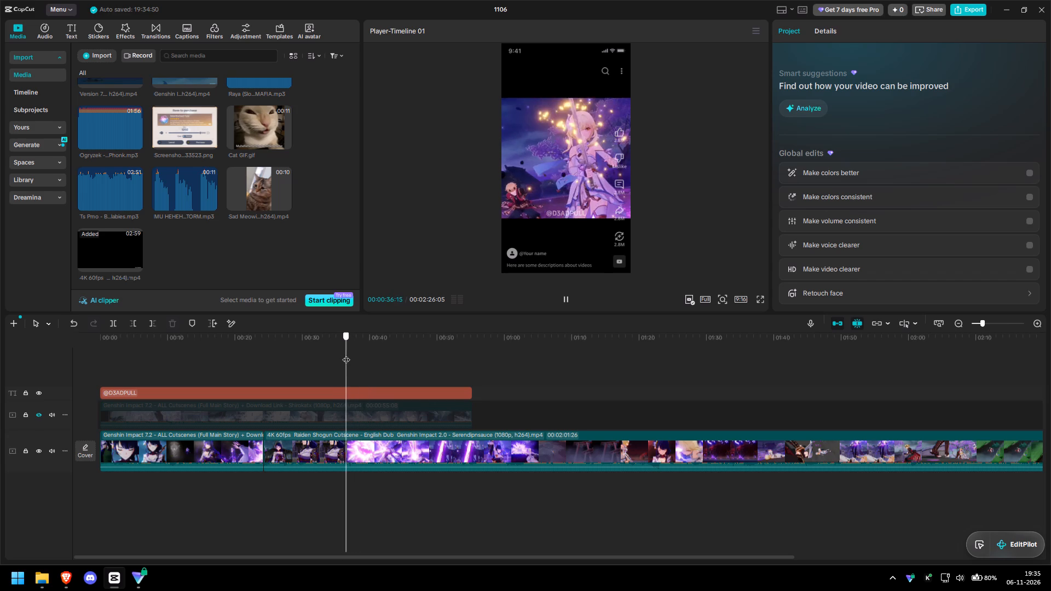
{"action": "left_click_drag", "start_coordinate": [346, 354], "coordinate": [354, 354]}
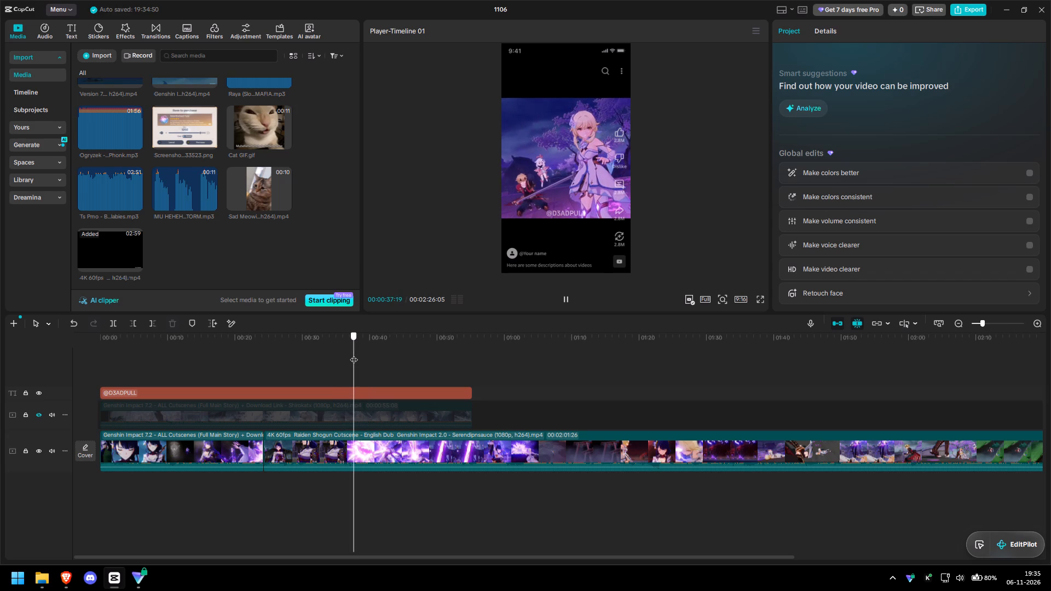
Split the Raiden Shogun Cutscene clip at 00:00:37:26, on the first sword-draw frame, and delete its part before the cut.
{"action": "left_click_drag", "start_coordinate": [354, 354], "coordinate": [355, 354]}
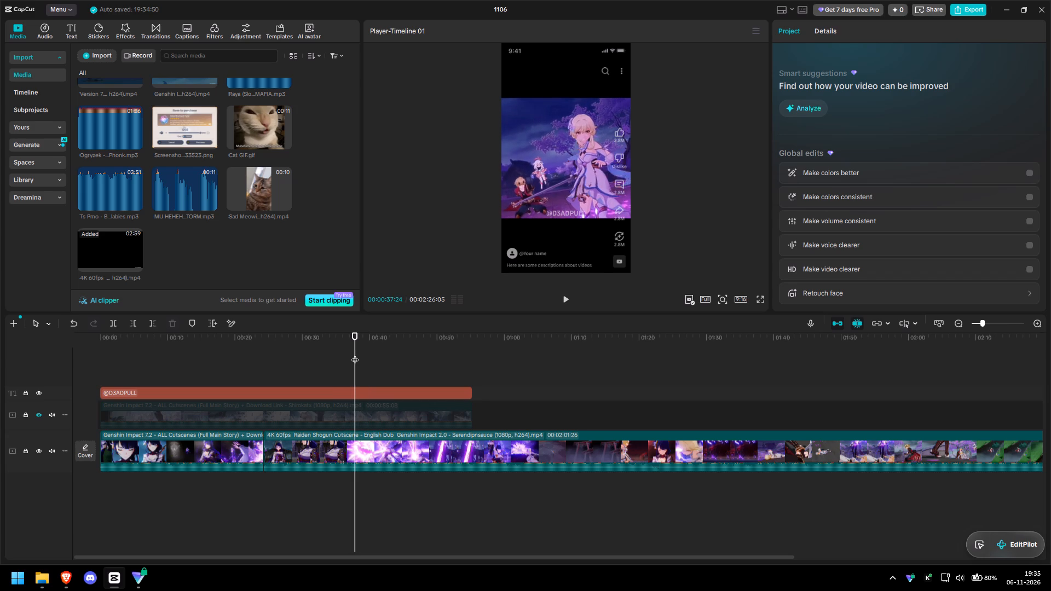
{"action": "key", "text": "Right"}
{"action": "key", "text": "Right"}
{"action": "key", "text": "Right"}
{"action": "key", "text": "Right"}
{"action": "key", "text": "Right"}
{"action": "key", "text": "Right"}
{"action": "key", "text": "Right"}
{"action": "key", "text": "Right"}
{"action": "key", "text": "Right"}
{"action": "key", "text": "Right"}
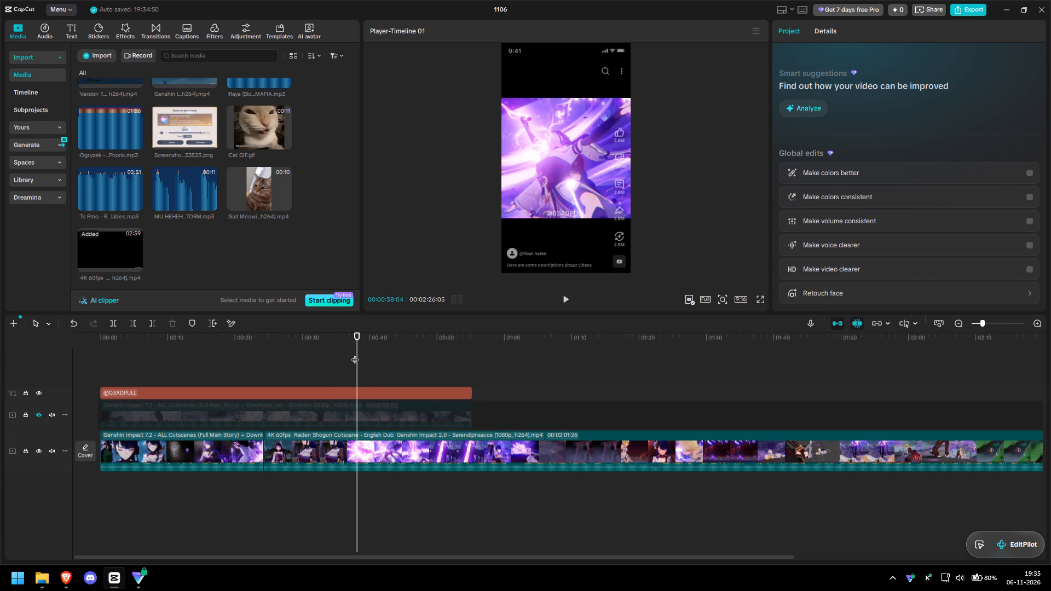
{"action": "key", "text": "Left"}
{"action": "key", "text": "Left"}
{"action": "key", "text": "Left"}
{"action": "key", "text": "Left"}
{"action": "key", "text": "Left"}
{"action": "key", "text": "Left"}
{"action": "key", "text": "Left"}
{"action": "key", "text": "Left"}
{"action": "key", "text": "Left"}
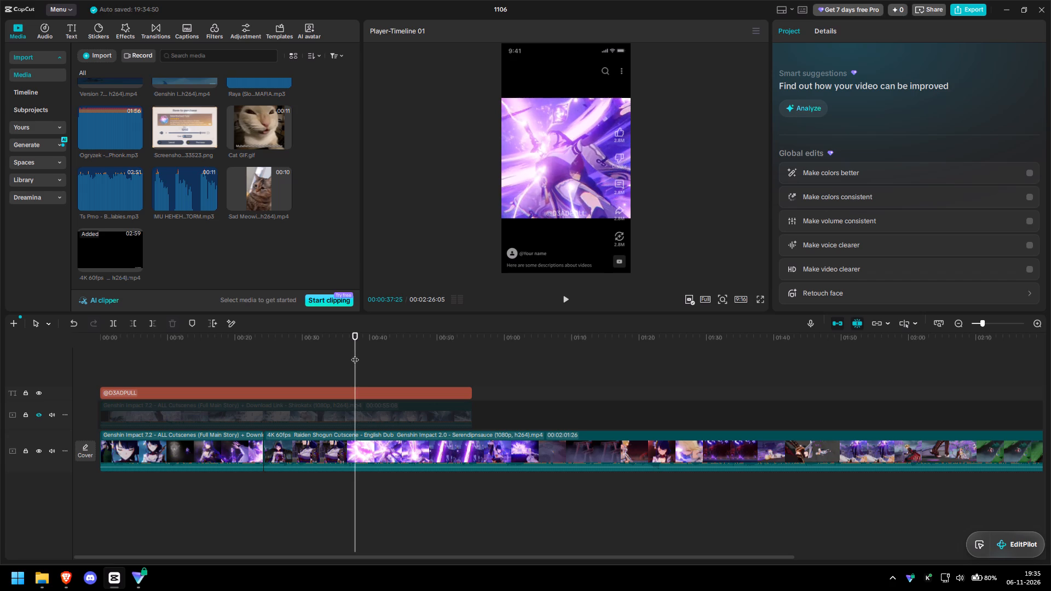
{"action": "key", "text": "Left"}
{"action": "key", "text": "Left"}
{"action": "key", "text": "Right"}
{"action": "key", "text": "Right"}
{"action": "key", "text": "Right"}
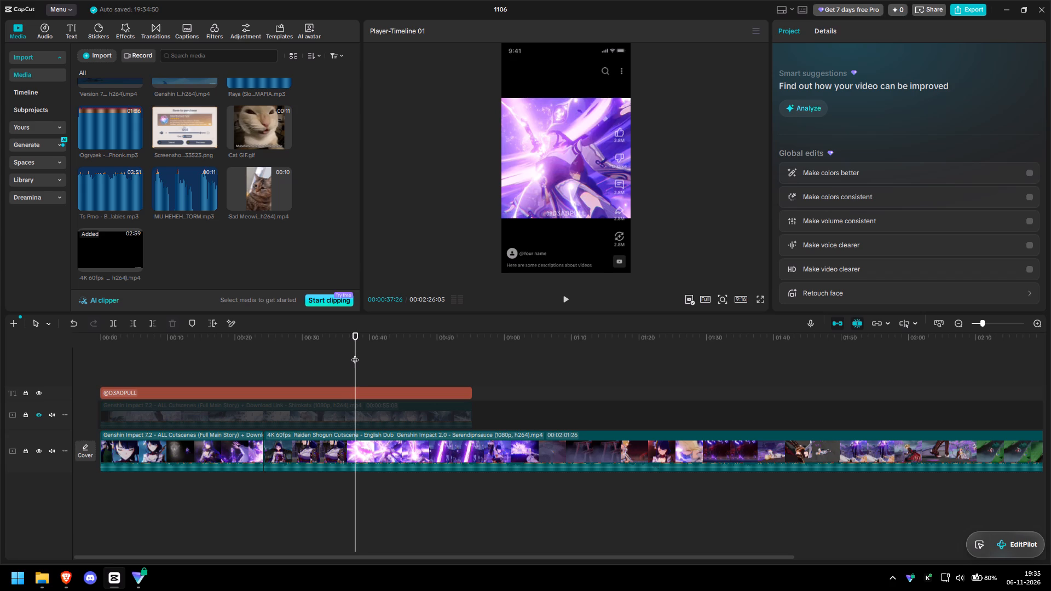
{"action": "left_click", "coordinate": [332, 437]}
{"action": "key", "text": "ctrl+b"}
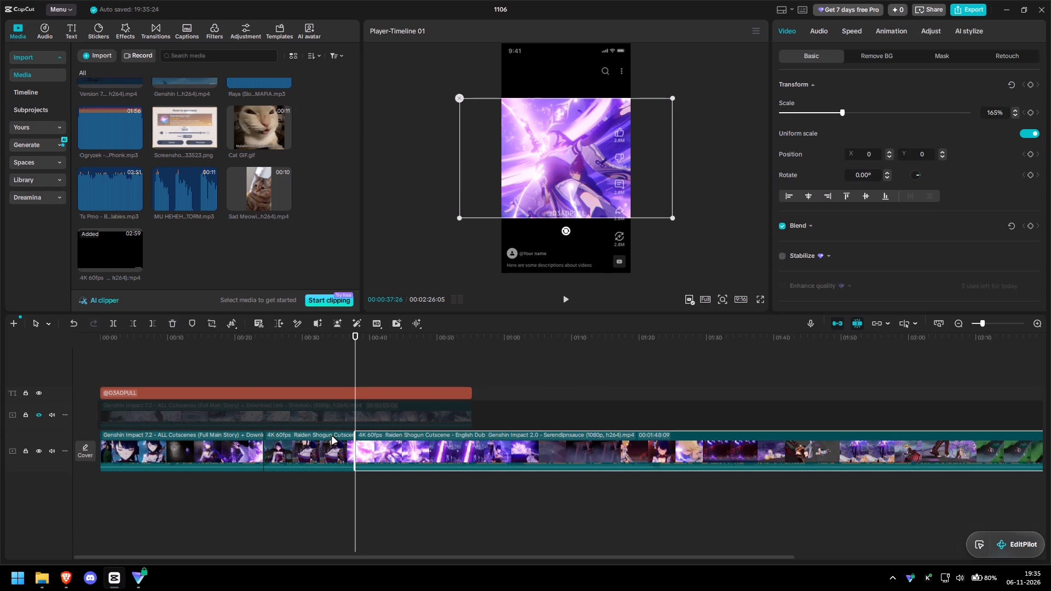
{"action": "left_click", "coordinate": [320, 441]}
{"action": "key", "text": "BackSpace"}
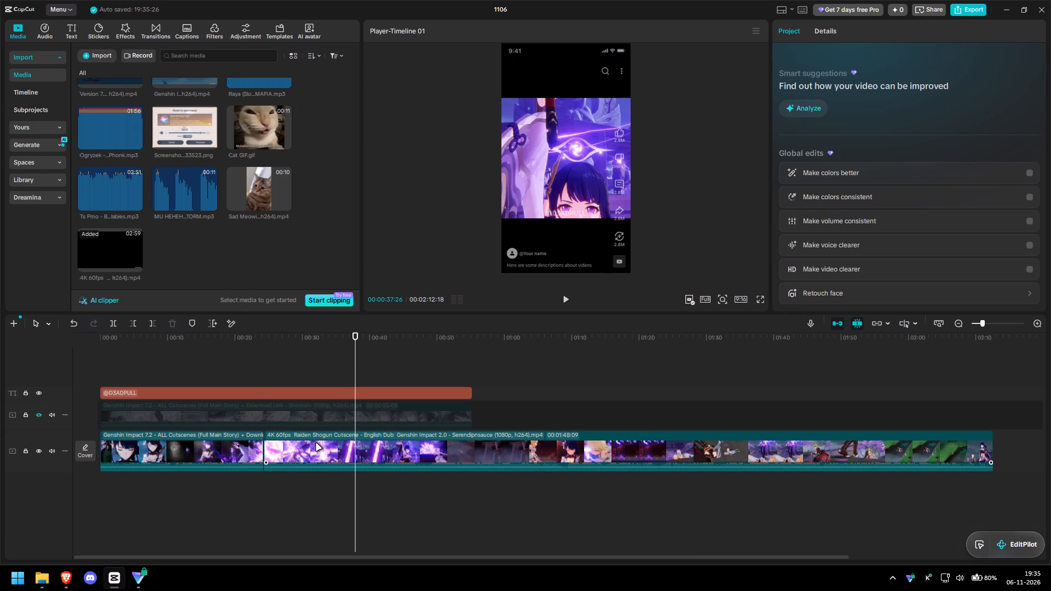
Check the join with the purple Raiden clip and extend the Raiden Shogun Cutscene's start by about 5 seconds, to a duration of 00:01:53:13.
{"action": "left_click", "coordinate": [237, 337]}
{"action": "key", "text": "space"}
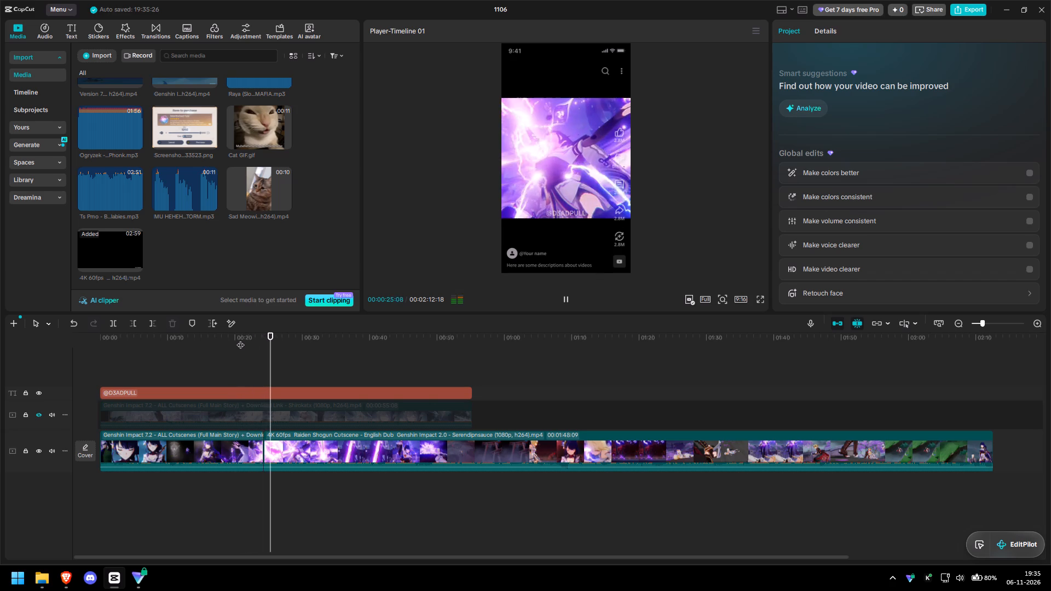
{"action": "key", "text": "space"}
{"action": "left_click", "coordinate": [285, 447]}
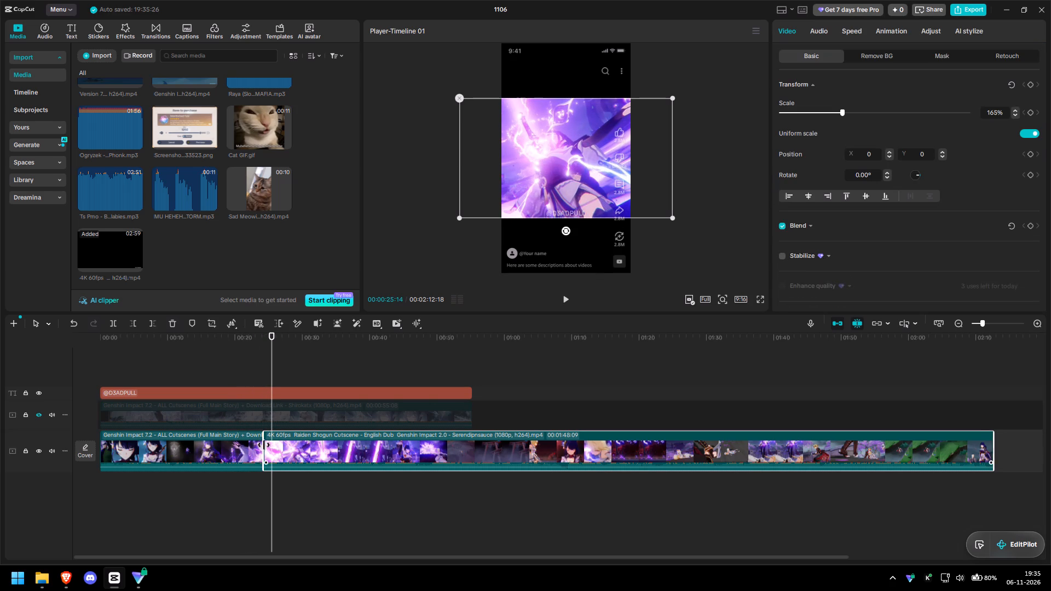
{"action": "left_click_drag", "start_coordinate": [296, 445], "coordinate": [323, 445]}
{"action": "left_click_drag", "start_coordinate": [264, 444], "coordinate": [235, 444]}
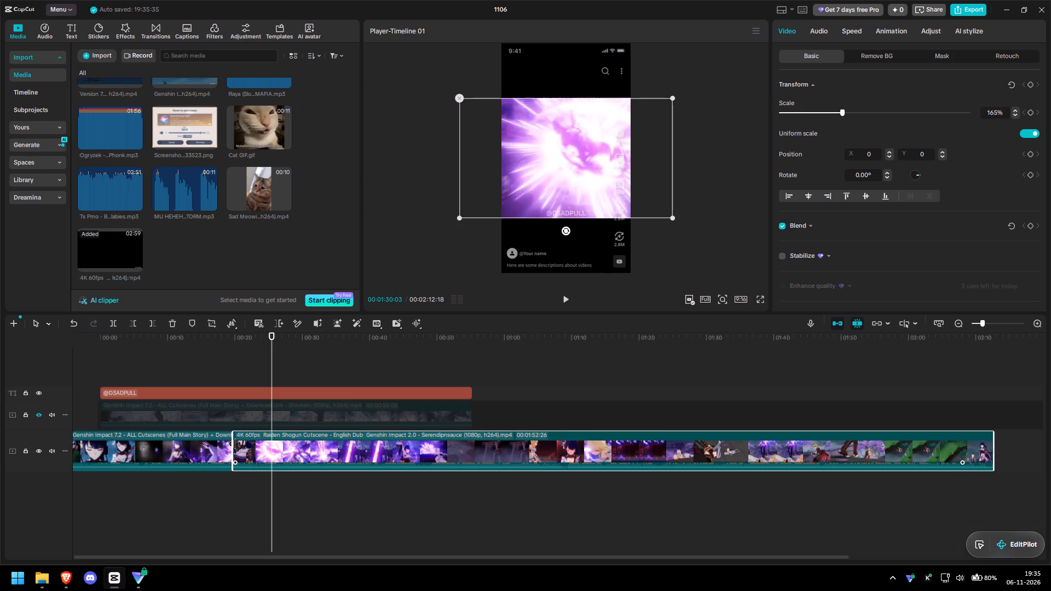
{"action": "left_click_drag", "start_coordinate": [235, 444], "coordinate": [231, 444]}
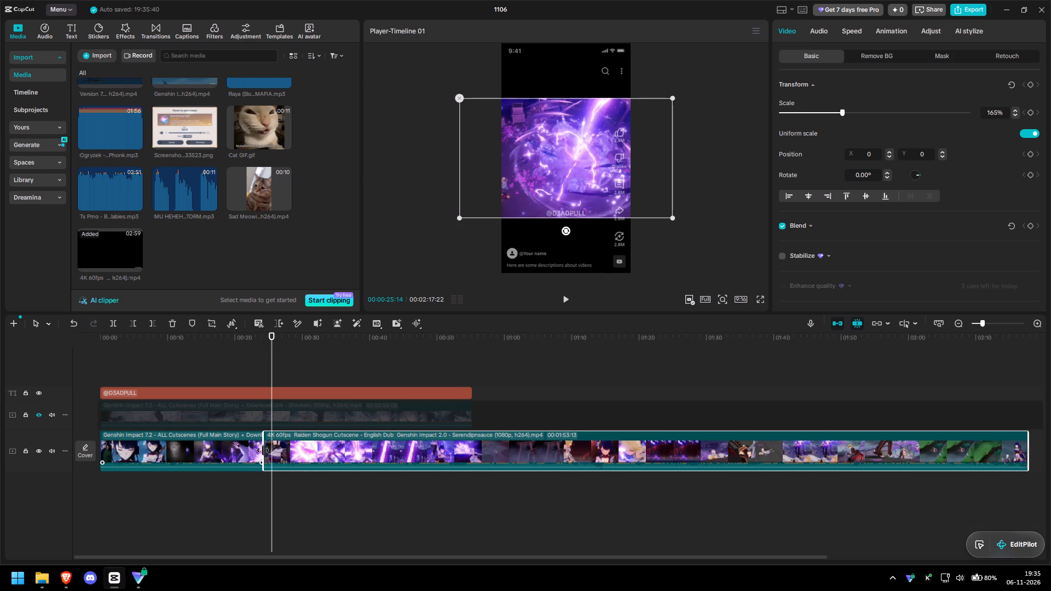
Check playback after the join and extend the Raiden Shogun Cutscene's start back before the purple flash, to a duration of 00:01:57:09.
{"action": "left_click", "coordinate": [288, 457]}
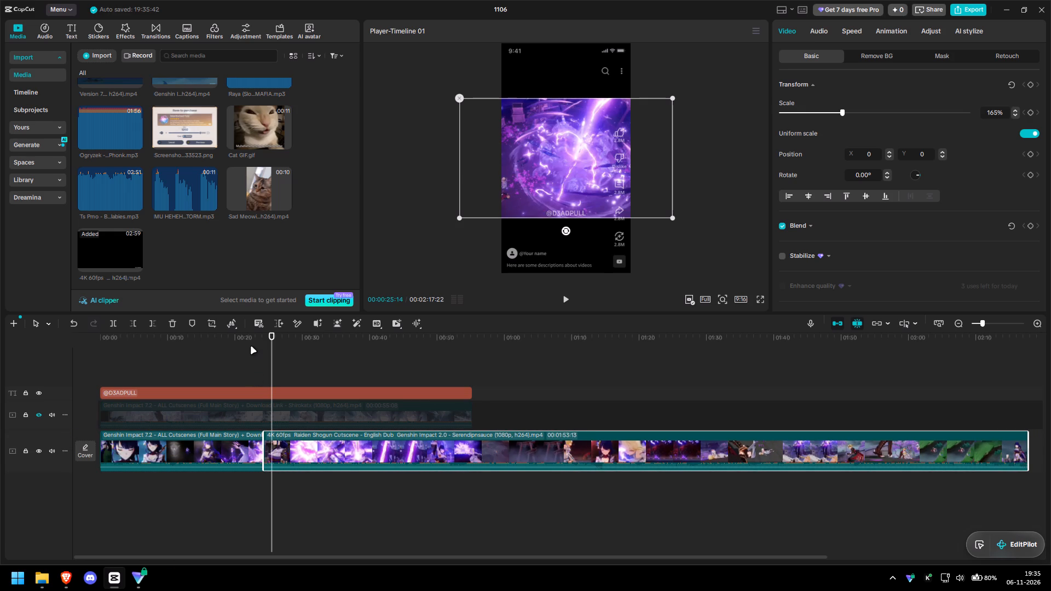
{"action": "left_click", "coordinate": [251, 345]}
{"action": "key", "text": "space"}
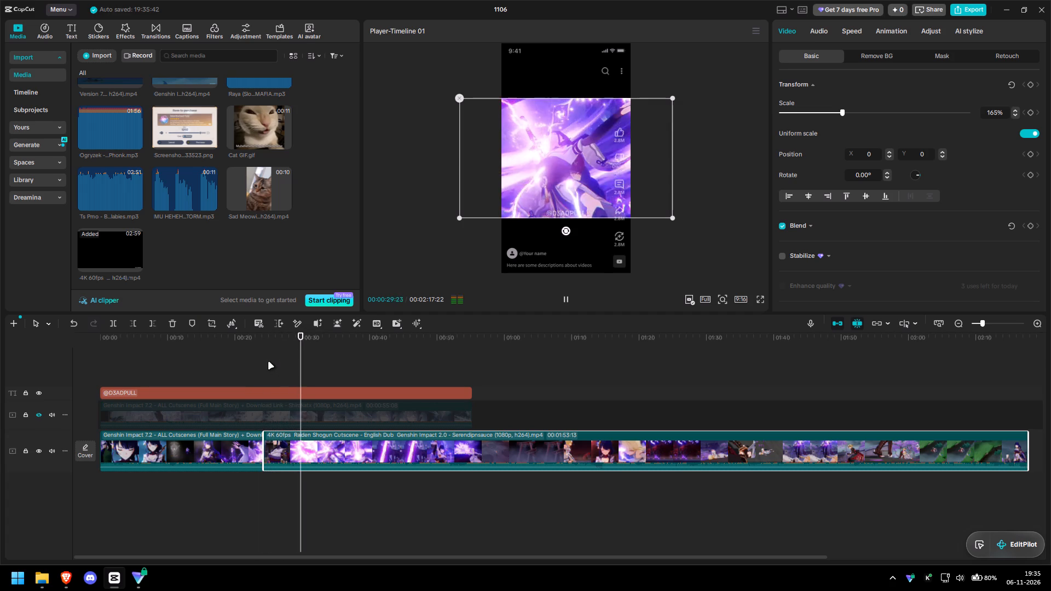
{"action": "key", "text": "space"}
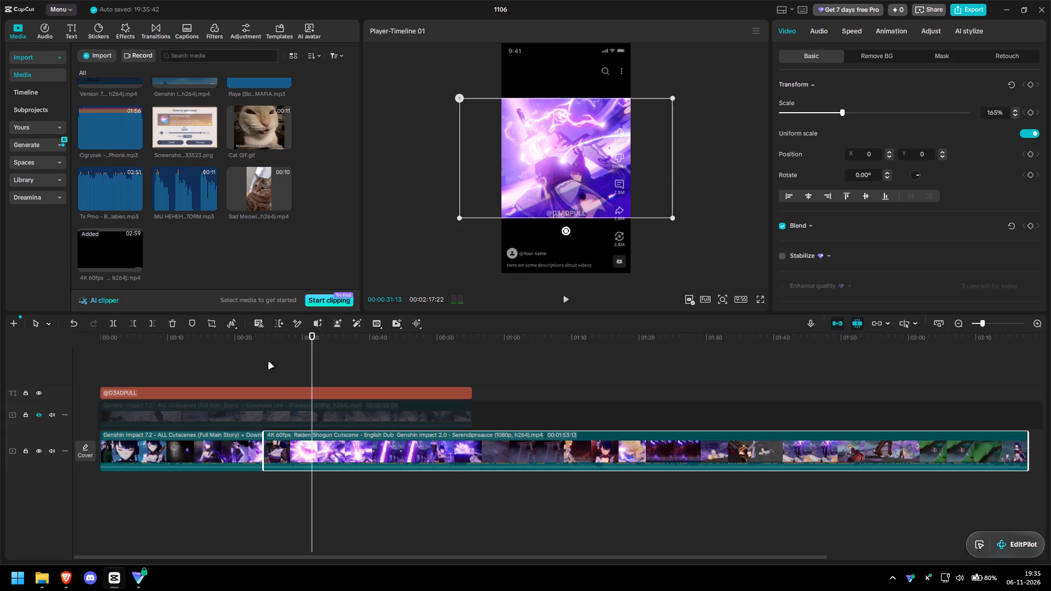
{"action": "left_click_drag", "start_coordinate": [311, 371], "coordinate": [258, 373]}
{"action": "scroll", "coordinate": [290, 472], "scroll_direction": "up", "scroll_amount": 13, "text": "ctrl"}
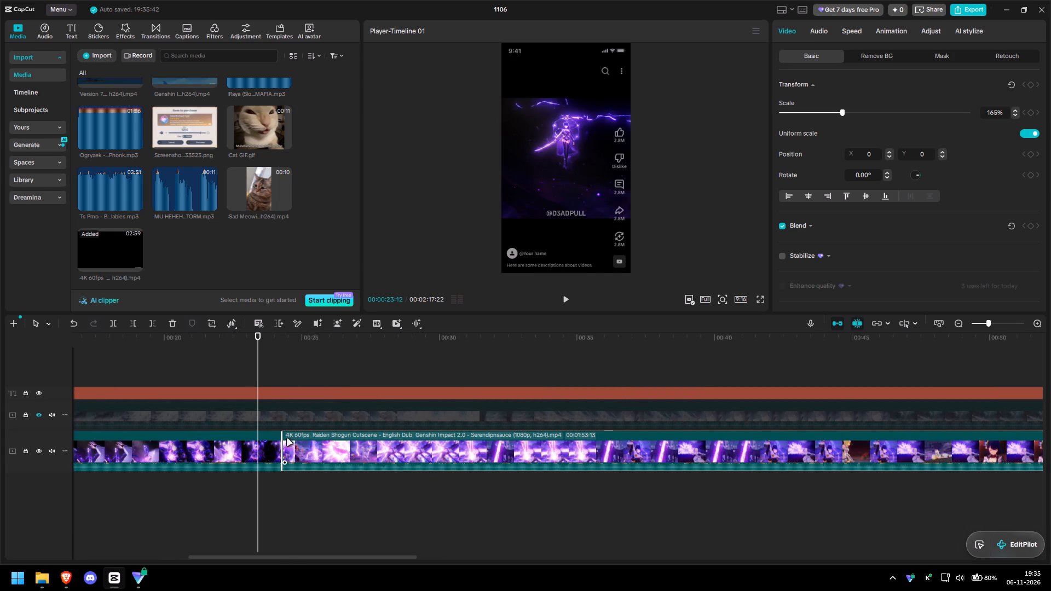
{"action": "left_click_drag", "start_coordinate": [282, 438], "coordinate": [269, 438]}
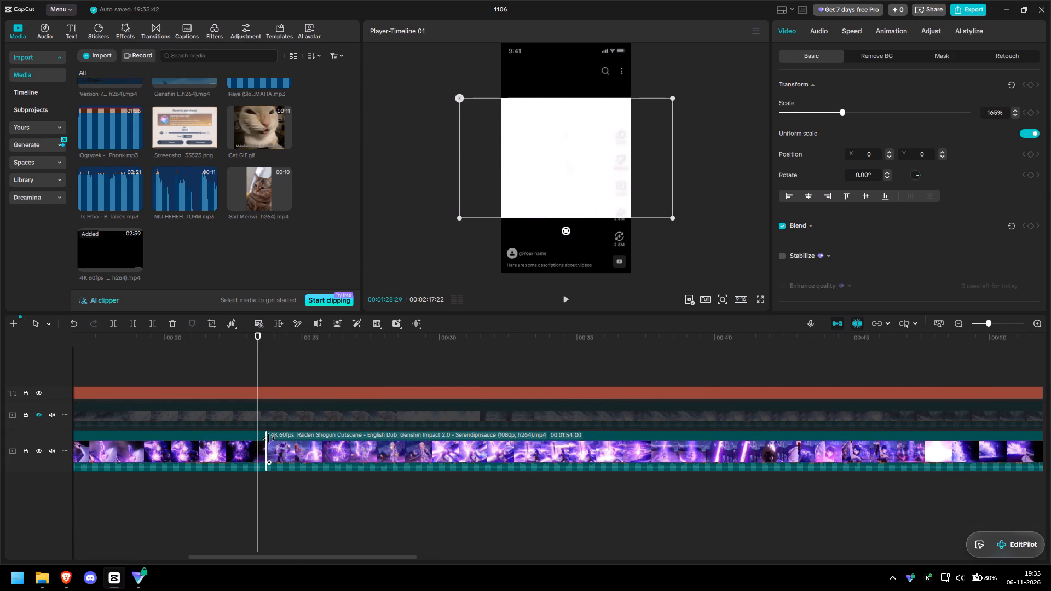
{"action": "left_click_drag", "start_coordinate": [269, 438], "coordinate": [265, 442]}
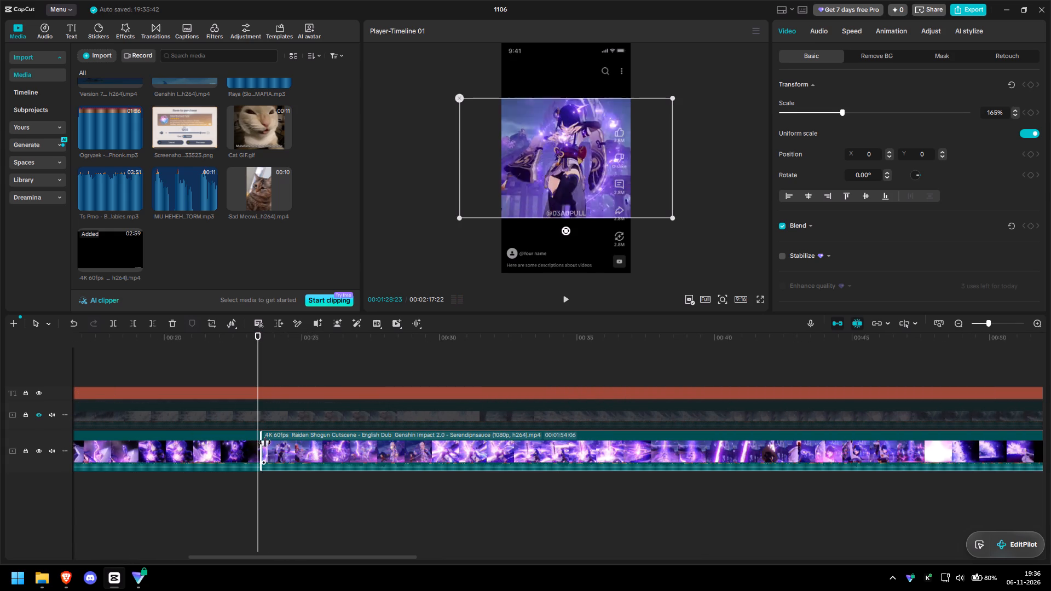
{"action": "left_click_drag", "start_coordinate": [265, 442], "coordinate": [281, 445]}
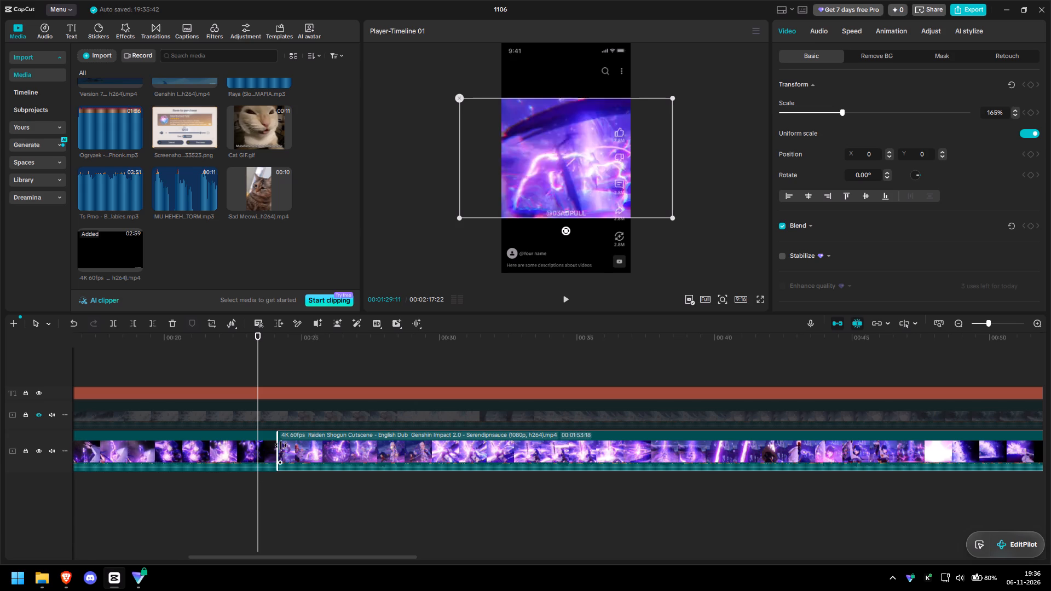
{"action": "left_click_drag", "start_coordinate": [281, 445], "coordinate": [313, 449]}
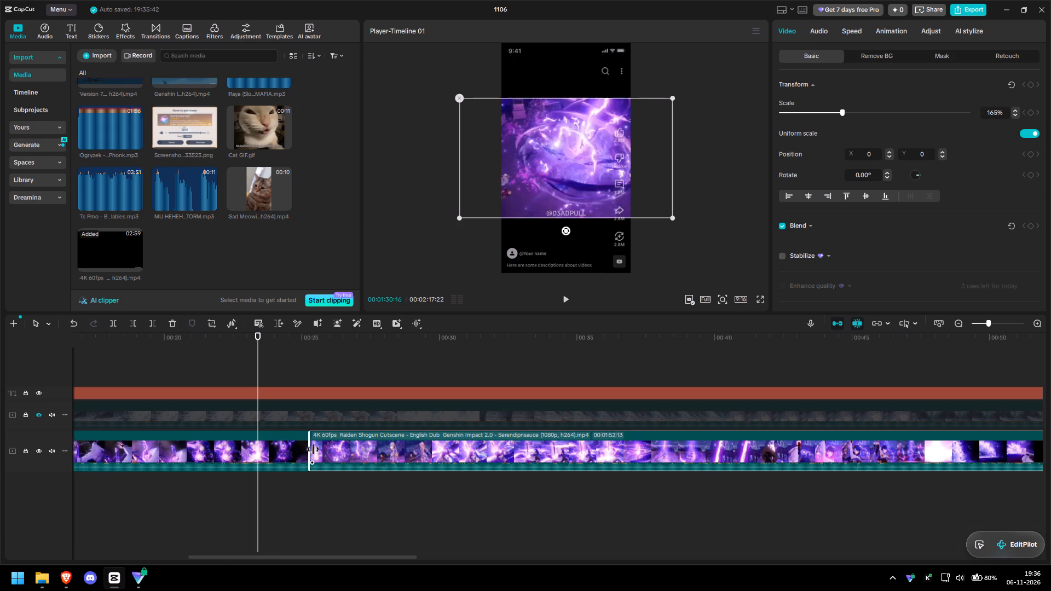
{"action": "left_click_drag", "start_coordinate": [313, 449], "coordinate": [347, 451]}
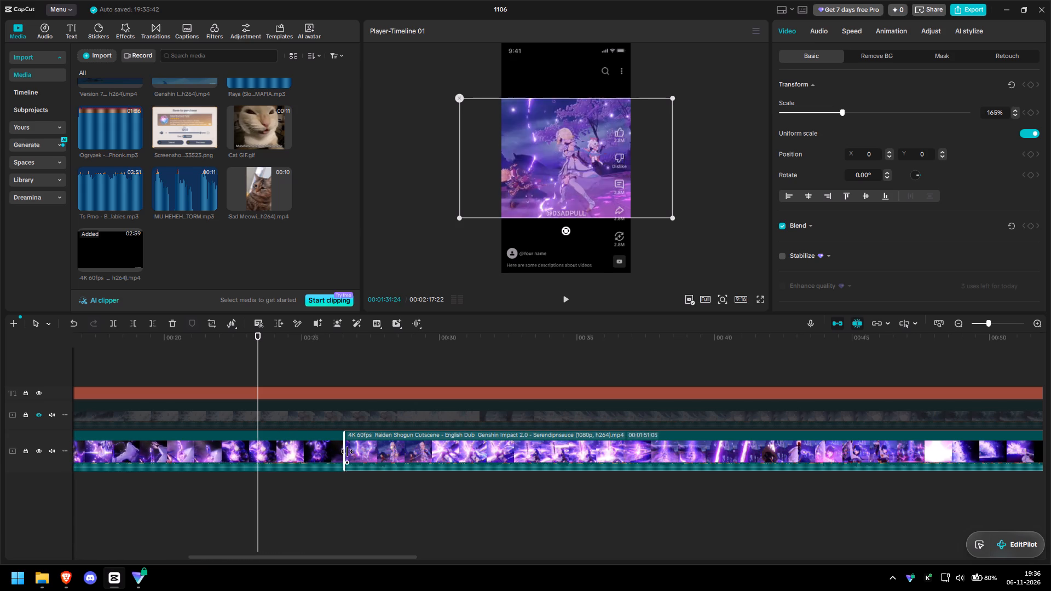
{"action": "left_click_drag", "start_coordinate": [347, 451], "coordinate": [377, 459]}
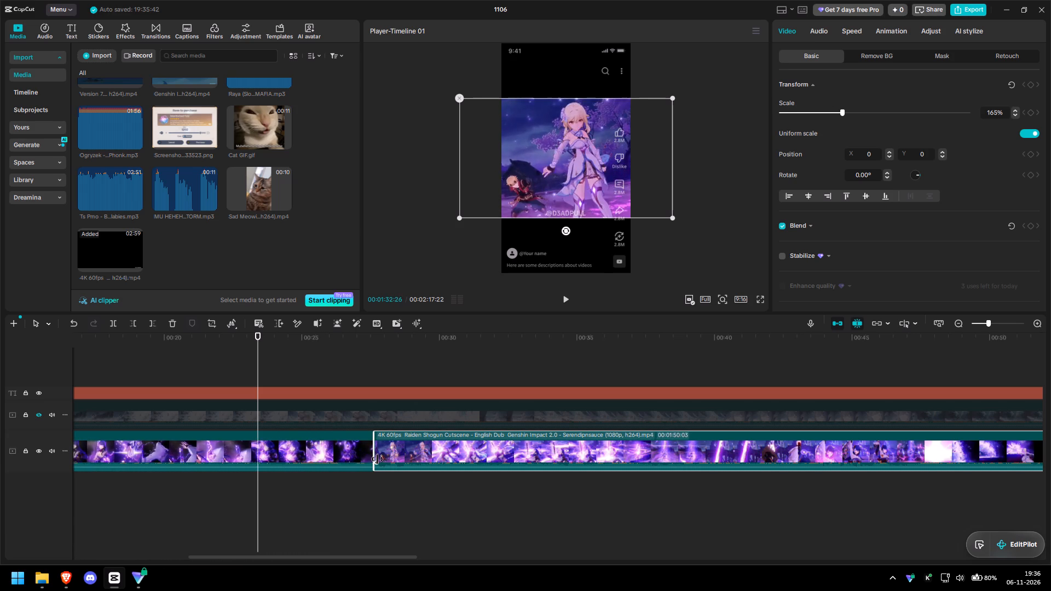
{"action": "left_click_drag", "start_coordinate": [377, 459], "coordinate": [378, 464]}
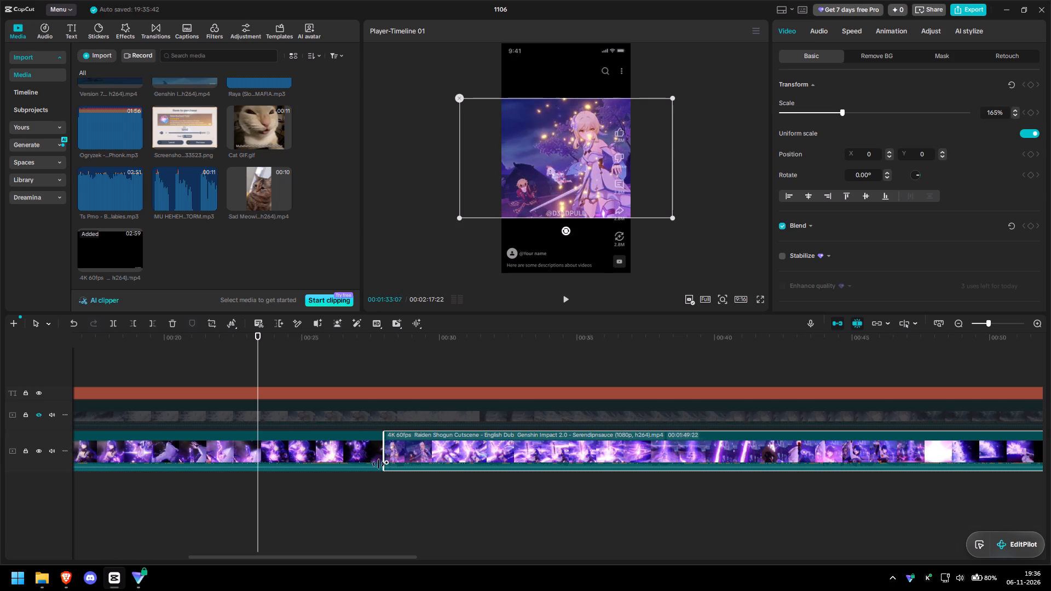
{"action": "left_click_drag", "start_coordinate": [378, 464], "coordinate": [238, 472]}
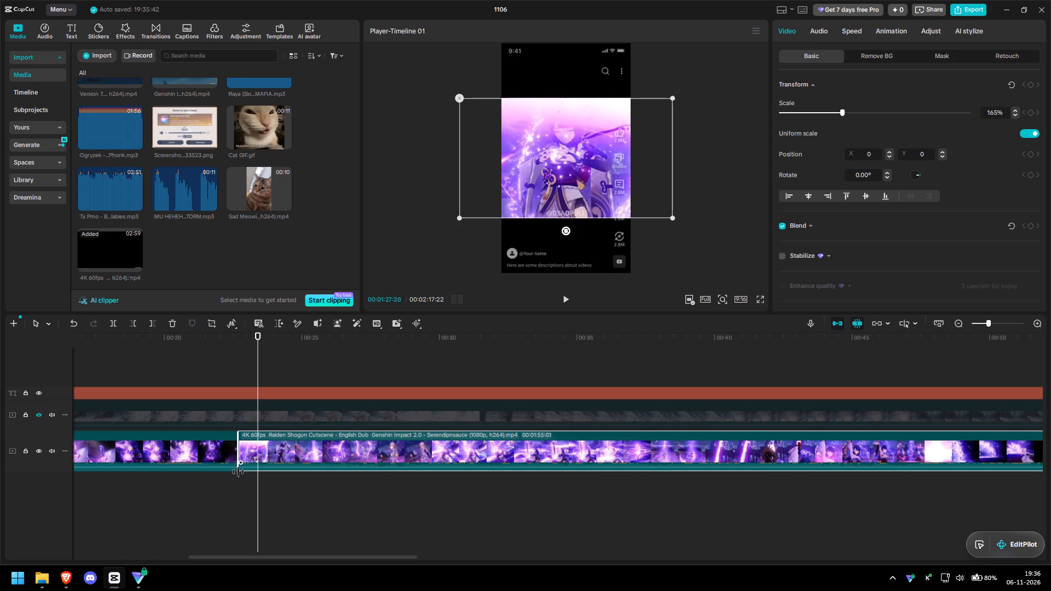
{"action": "left_click_drag", "start_coordinate": [238, 472], "coordinate": [199, 473]}
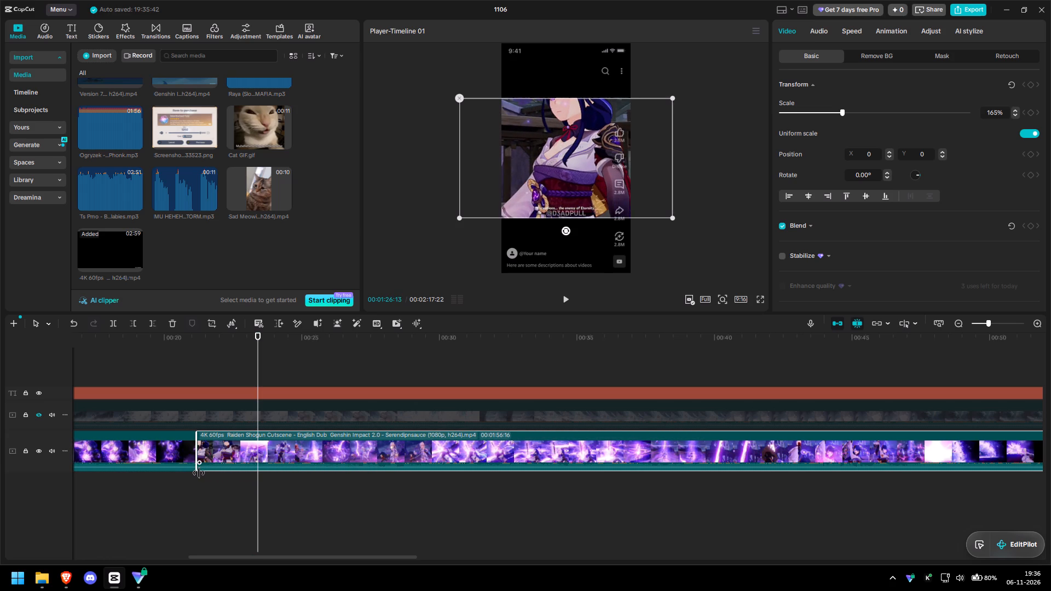
{"action": "left_click_drag", "start_coordinate": [199, 473], "coordinate": [178, 474]}
Replay the join and extend the Raiden Shogun Cutscene's start further back into the spoken close-up, to a duration of 00:01:59:17.
{"action": "key", "text": "space"}
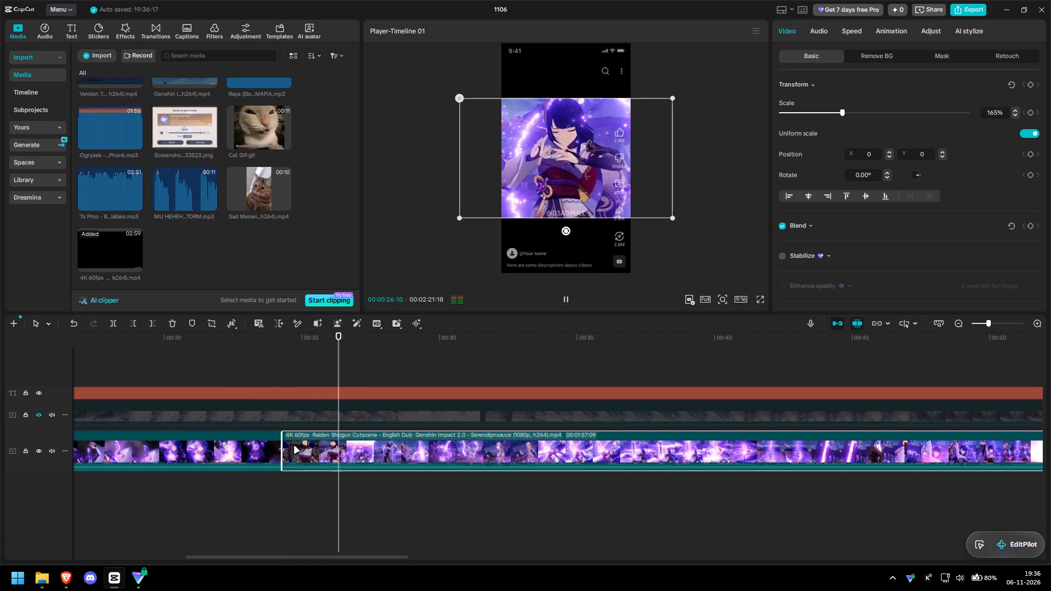
{"action": "key", "text": "space"}
{"action": "left_click_drag", "start_coordinate": [280, 453], "coordinate": [264, 453]}
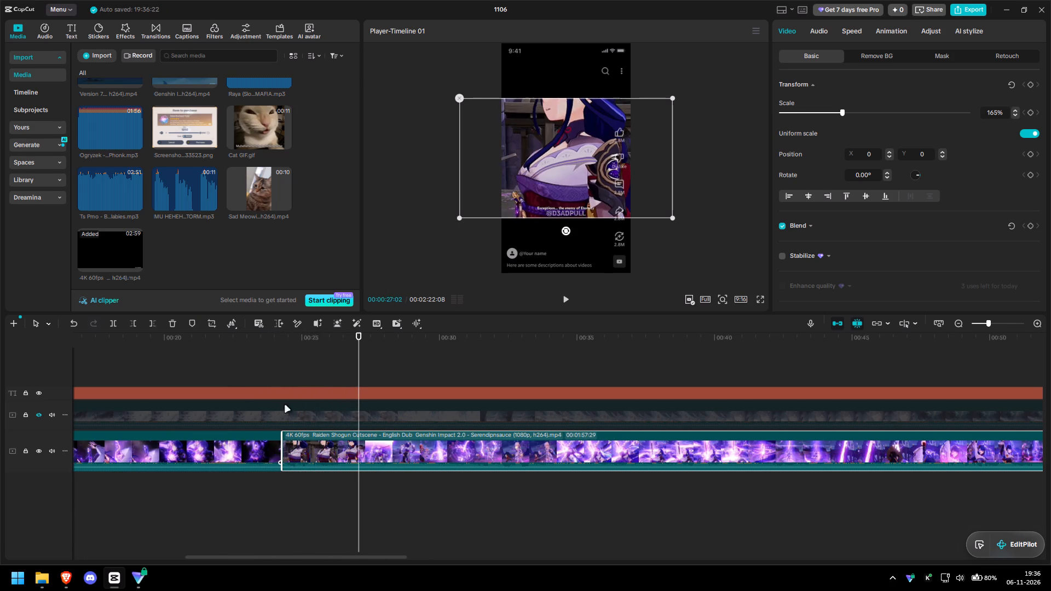
{"action": "left_click_drag", "start_coordinate": [357, 348], "coordinate": [280, 360]}
{"action": "key", "text": "space"}
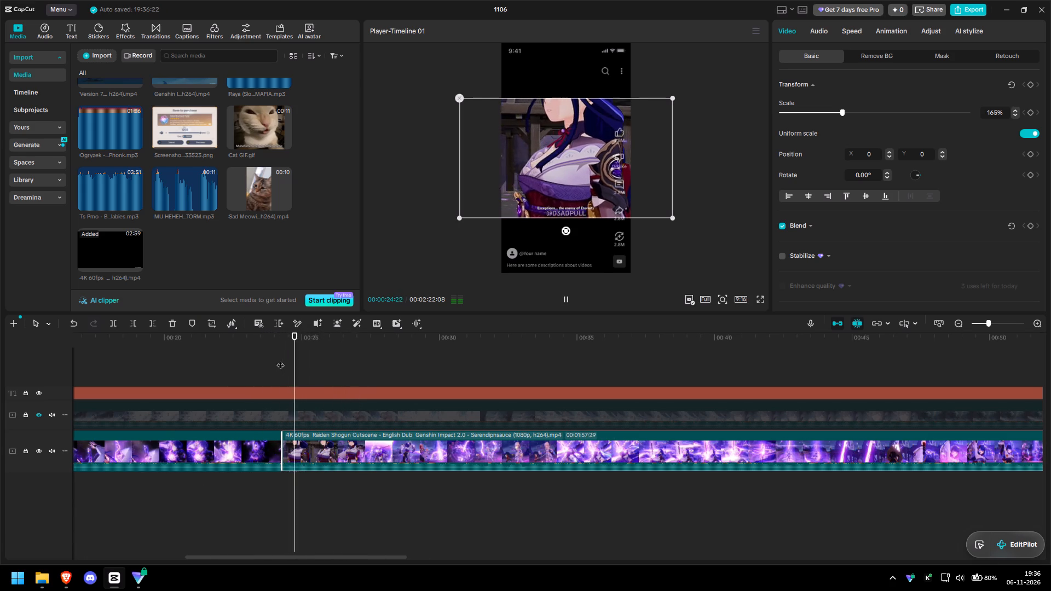
{"action": "key", "text": "space"}
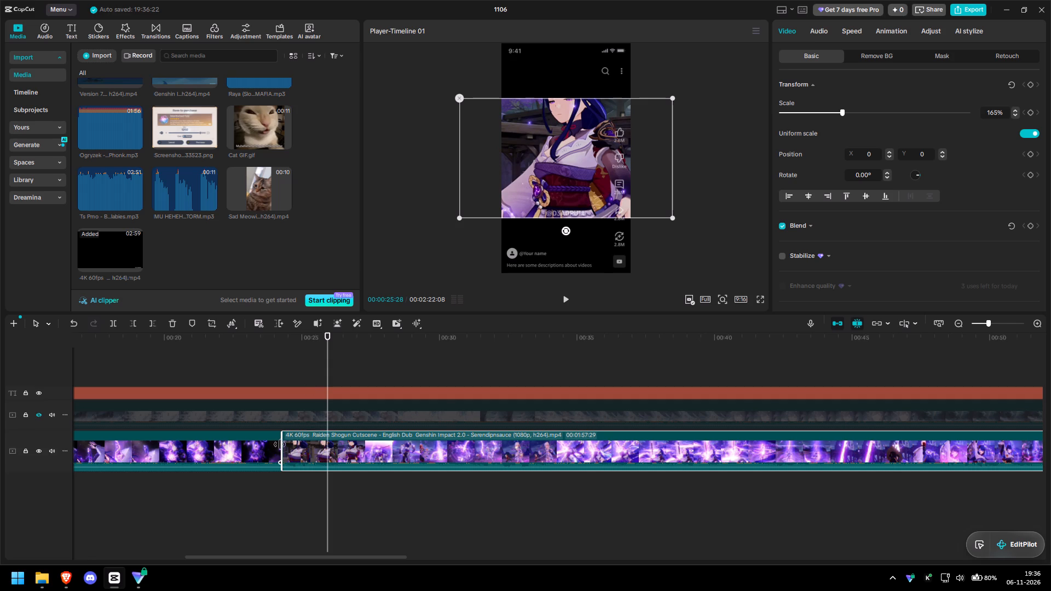
{"action": "left_click_drag", "start_coordinate": [280, 444], "coordinate": [238, 446]}
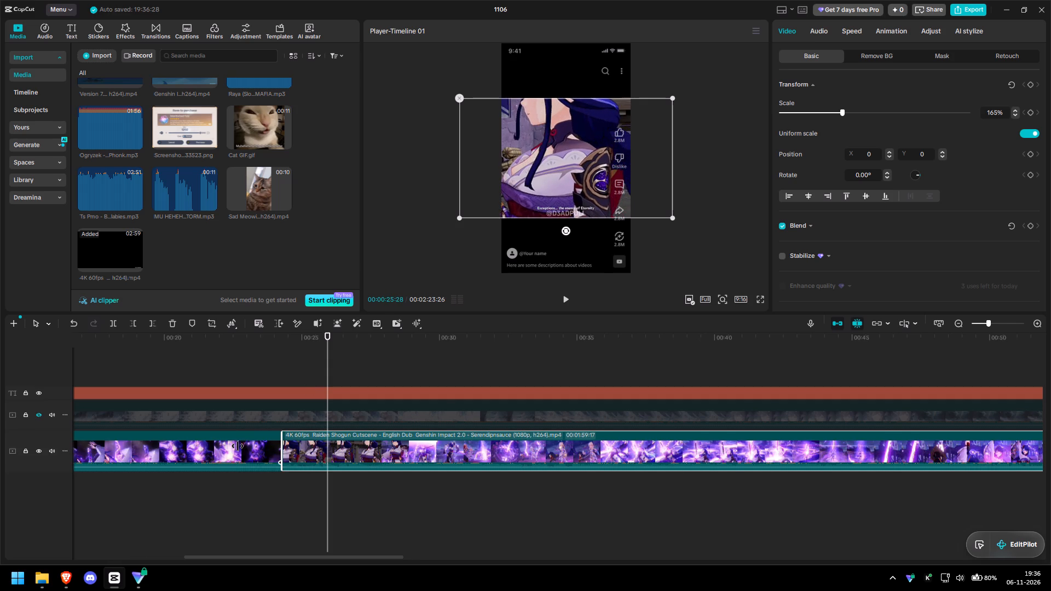
Fine-tune the Raiden Shogun Cutscene's start to a duration of 00:02:00:03 and play the join through to the purple flash.
{"action": "left_click", "coordinate": [274, 358]}
{"action": "key", "text": "space"}
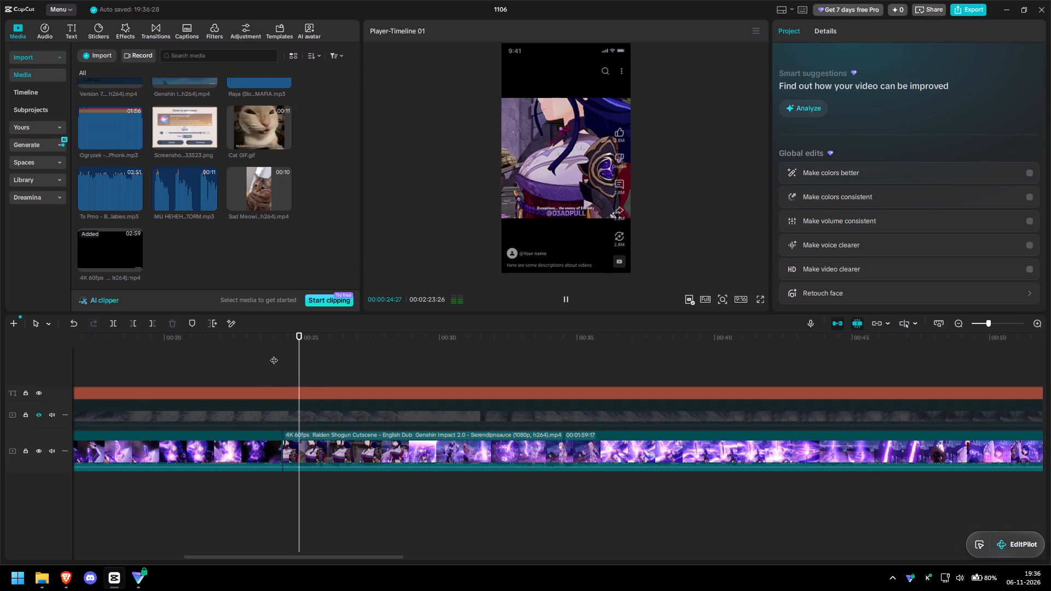
{"action": "key", "text": "space"}
{"action": "left_click", "coordinate": [287, 444]}
{"action": "left_click_drag", "start_coordinate": [284, 445], "coordinate": [270, 449]}
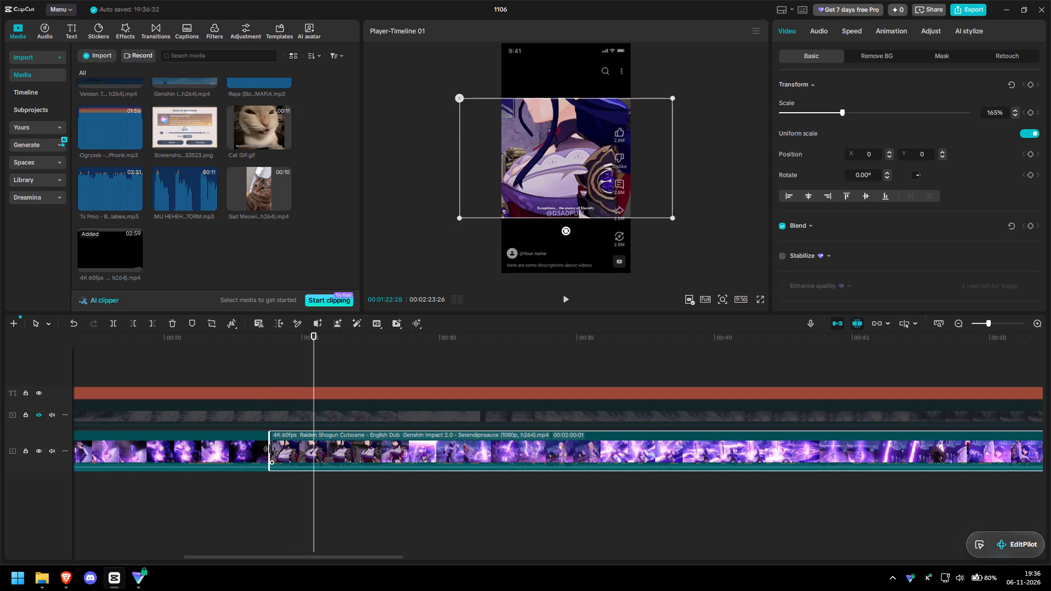
{"action": "left_click_drag", "start_coordinate": [270, 449], "coordinate": [269, 449]}
{"action": "left_click", "coordinate": [275, 337]}
{"action": "key", "text": "space"}
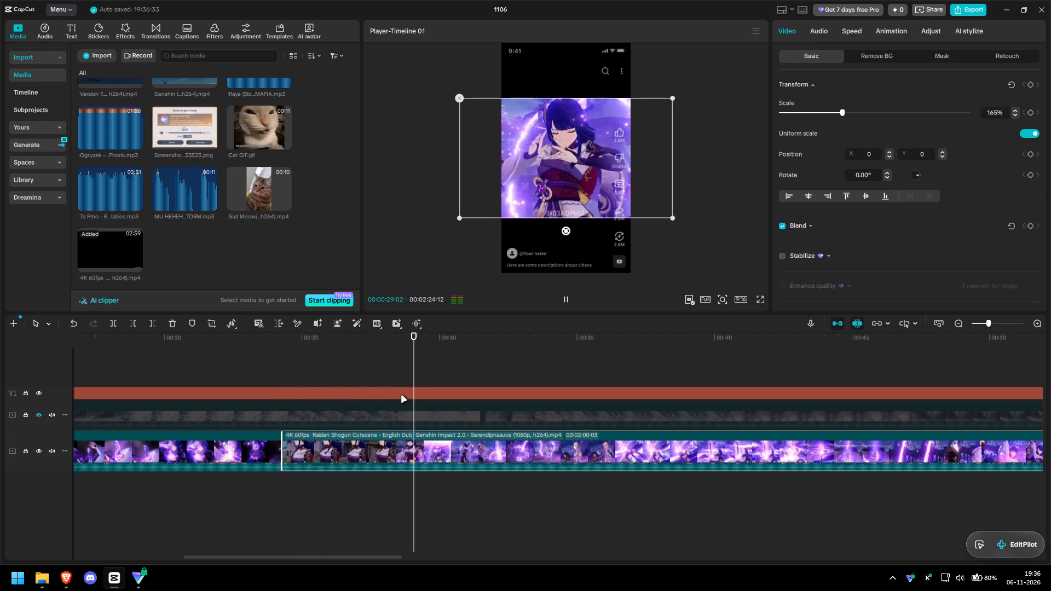
{"action": "key", "text": "space"}
Split the Raiden Shogun Cutscene clip at 00:00:58:10, on the black frame after the white flash, and delete everything after the cut.
{"action": "scroll", "coordinate": [406, 403], "scroll_direction": "down", "scroll_amount": 8, "text": "ctrl"}
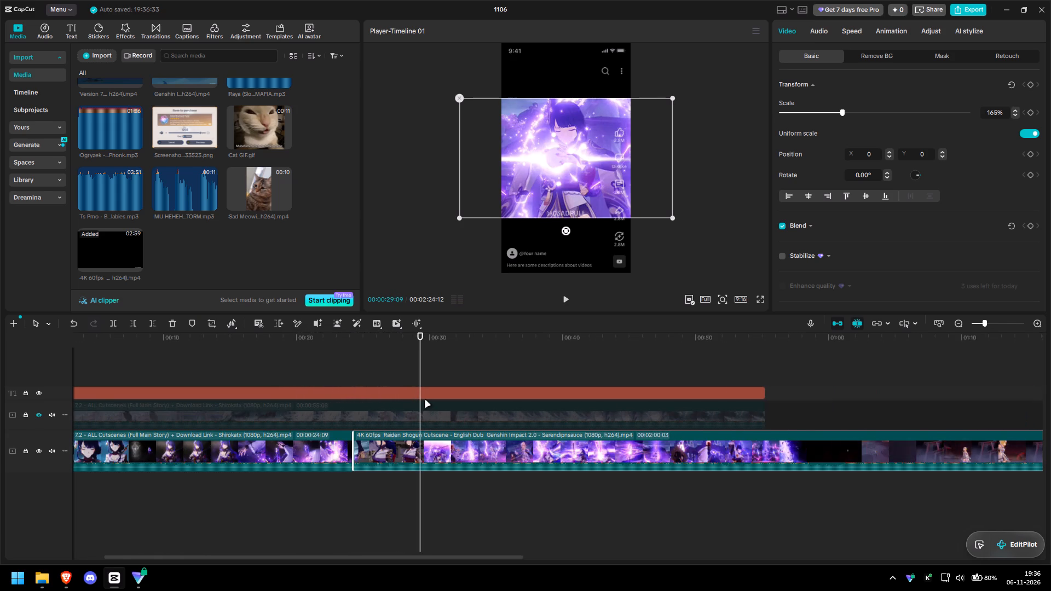
{"action": "scroll", "coordinate": [425, 401], "scroll_direction": "down", "scroll_amount": 5, "text": "ctrl"}
{"action": "left_click_drag", "start_coordinate": [297, 339], "coordinate": [454, 344]}
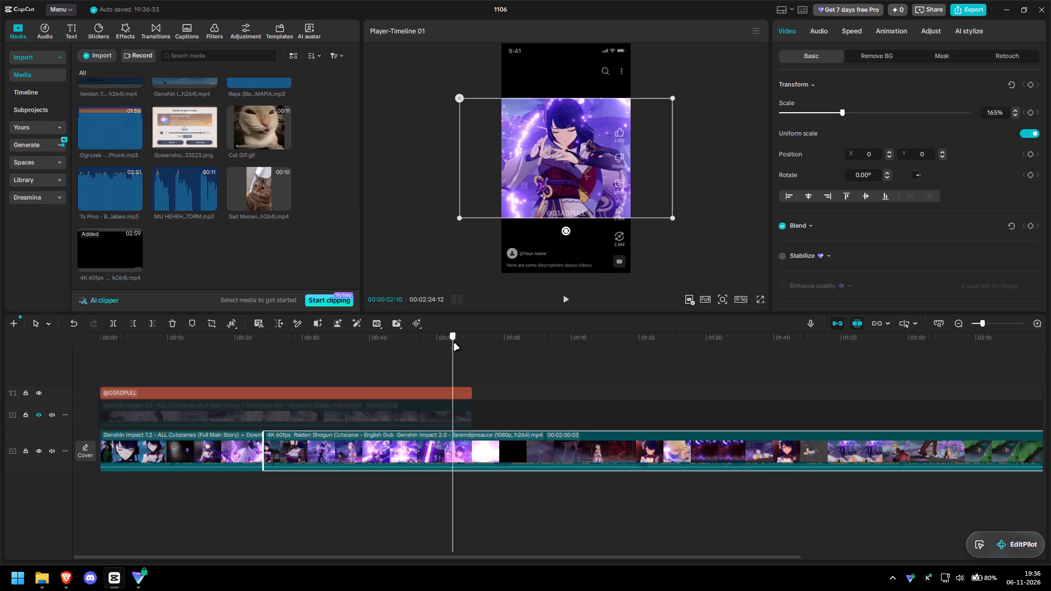
{"action": "left_click_drag", "start_coordinate": [454, 344], "coordinate": [454, 351]}
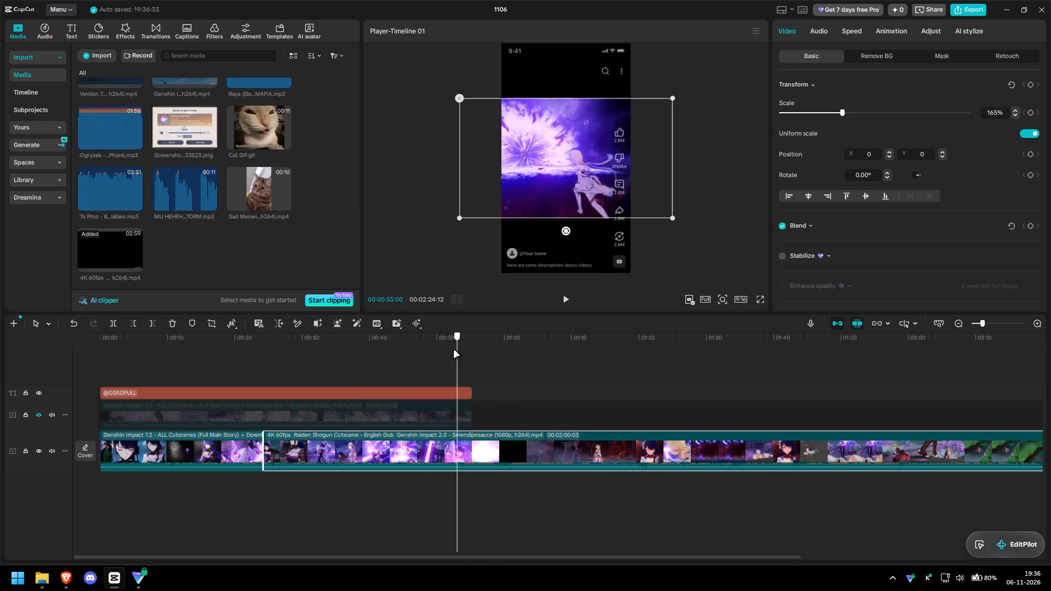
{"action": "left_click_drag", "start_coordinate": [454, 351], "coordinate": [448, 354]}
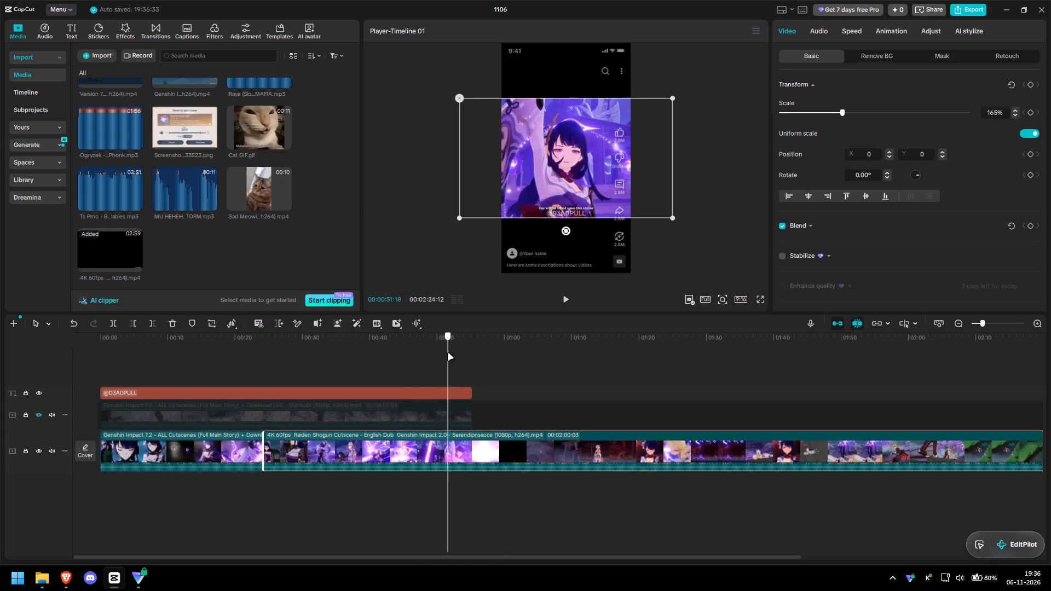
{"action": "left_click_drag", "start_coordinate": [448, 354], "coordinate": [474, 352]}
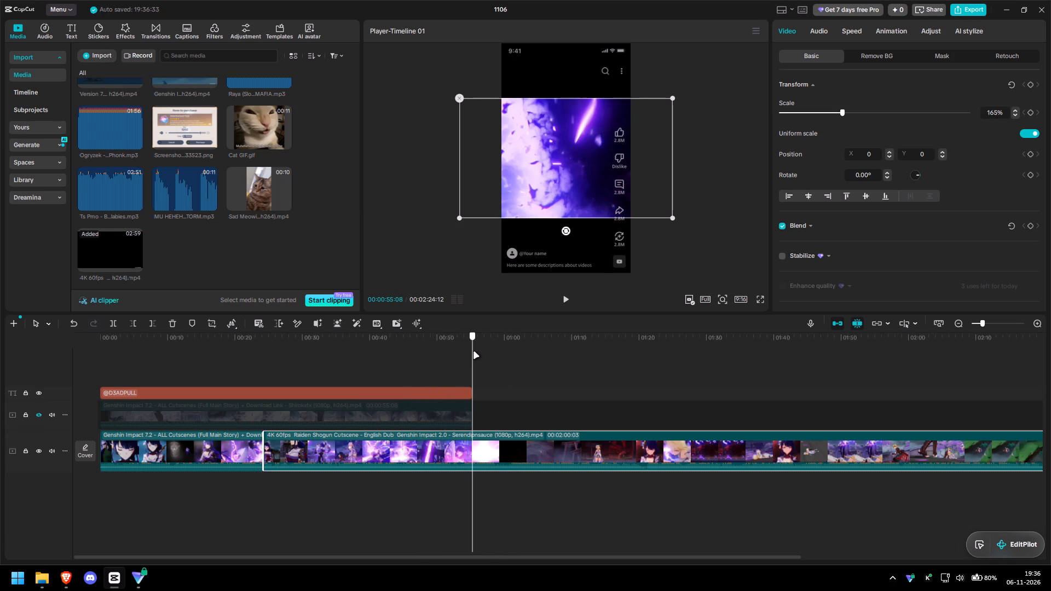
{"action": "left_click_drag", "start_coordinate": [474, 352], "coordinate": [465, 352]}
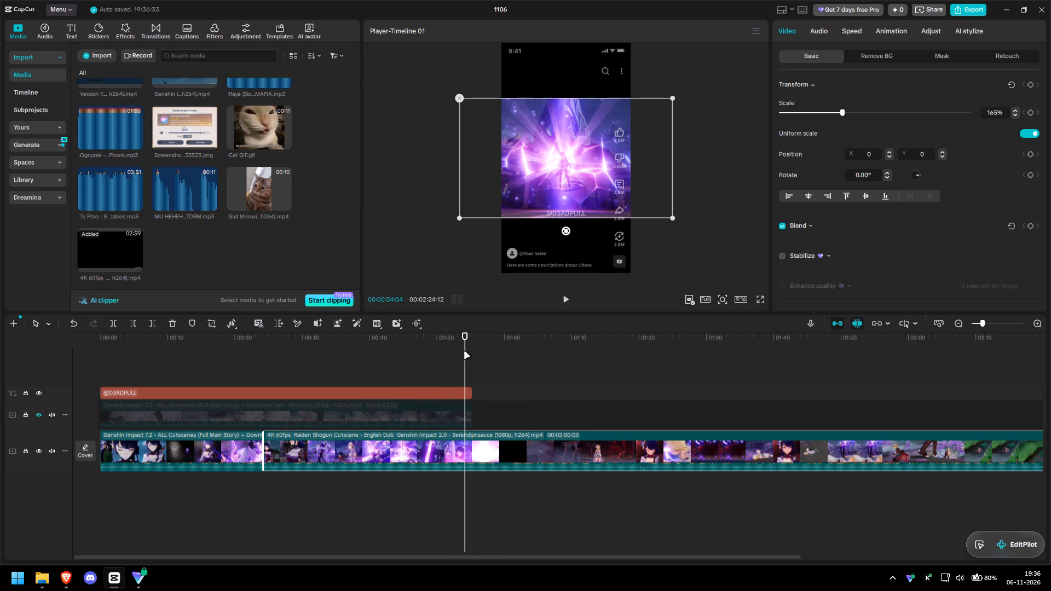
{"action": "key", "text": "Right"}
{"action": "key", "text": "Right"}
{"action": "key", "text": "Right"}
{"action": "key", "text": "Right"}
{"action": "key", "text": "Right"}
{"action": "key", "text": "Right"}
{"action": "key", "text": "Right"}
{"action": "key", "text": "Right"}
{"action": "key", "text": "Right"}
{"action": "key", "text": "Right"}
{"action": "key", "text": "Right"}
{"action": "key", "text": "Right"}
{"action": "key", "text": "Right"}
{"action": "key", "text": "Right"}
{"action": "key", "text": "Right"}
{"action": "key", "text": "Right"}
{"action": "key", "text": "Right"}
{"action": "key", "text": "Right"}
{"action": "key", "text": "Right"}
{"action": "key", "text": "Right"}
{"action": "key", "text": "Right"}
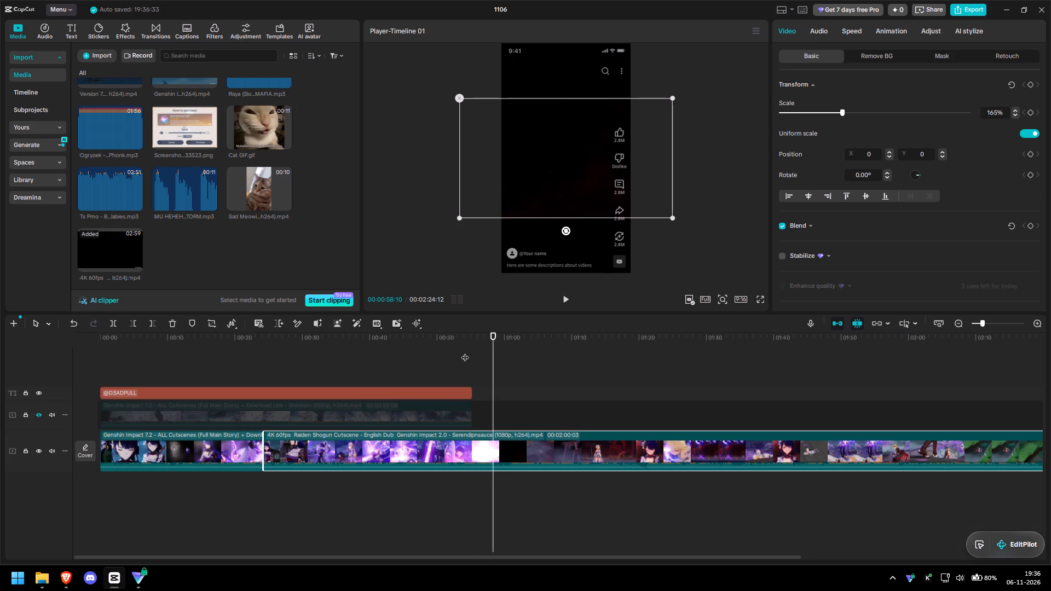
{"action": "key", "text": "ctrl+b"}
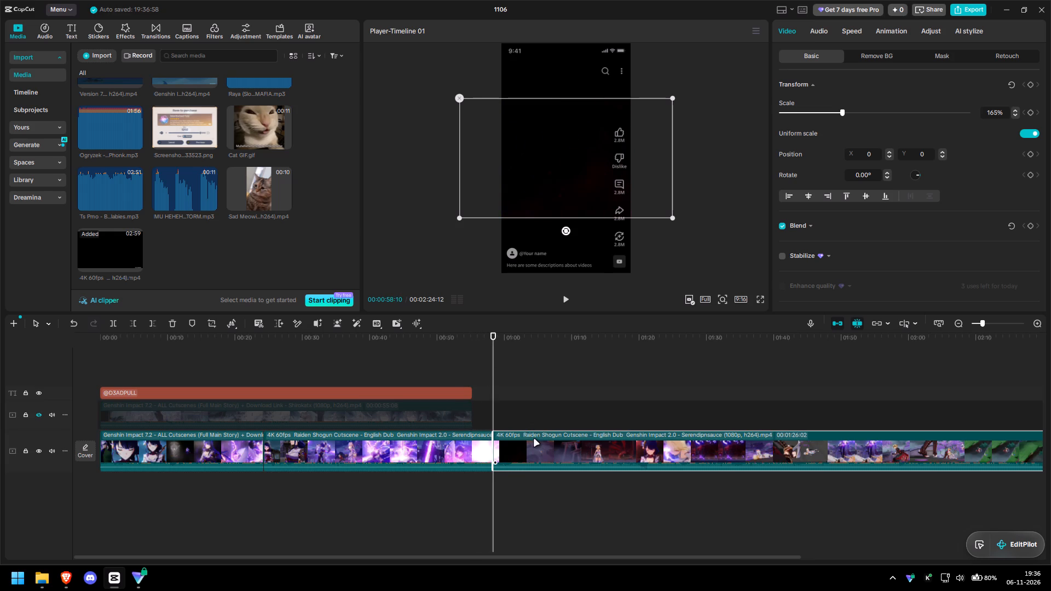
{"action": "key", "text": "BackSpace"}
{"action": "left_click_drag", "start_coordinate": [492, 339], "coordinate": [463, 340]}
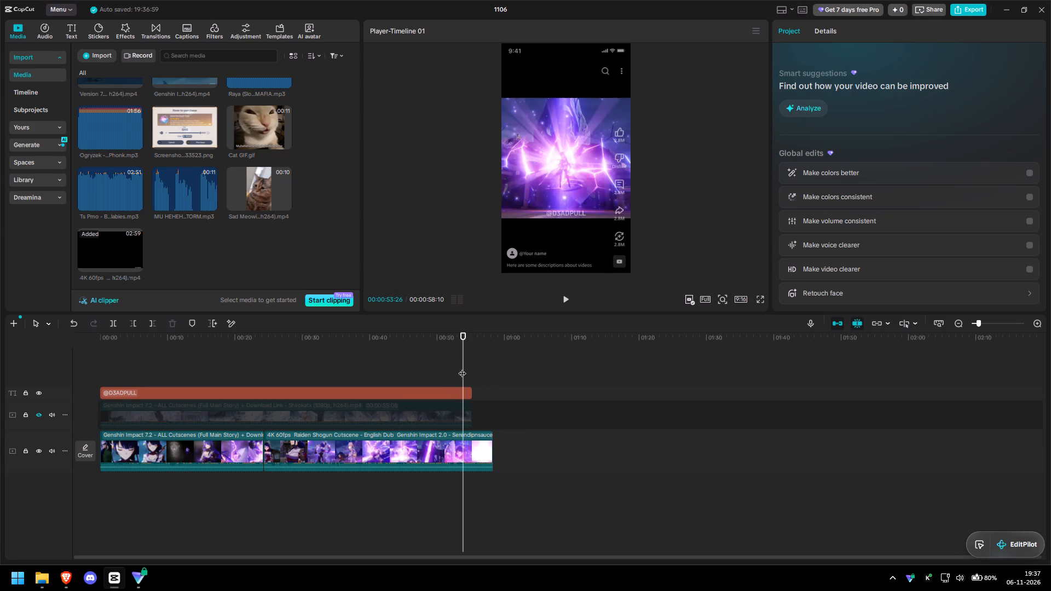
{"action": "left_click", "coordinate": [460, 385]}
{"action": "left_click", "coordinate": [466, 392]}
{"action": "left_click_drag", "start_coordinate": [470, 395], "coordinate": [492, 396]}
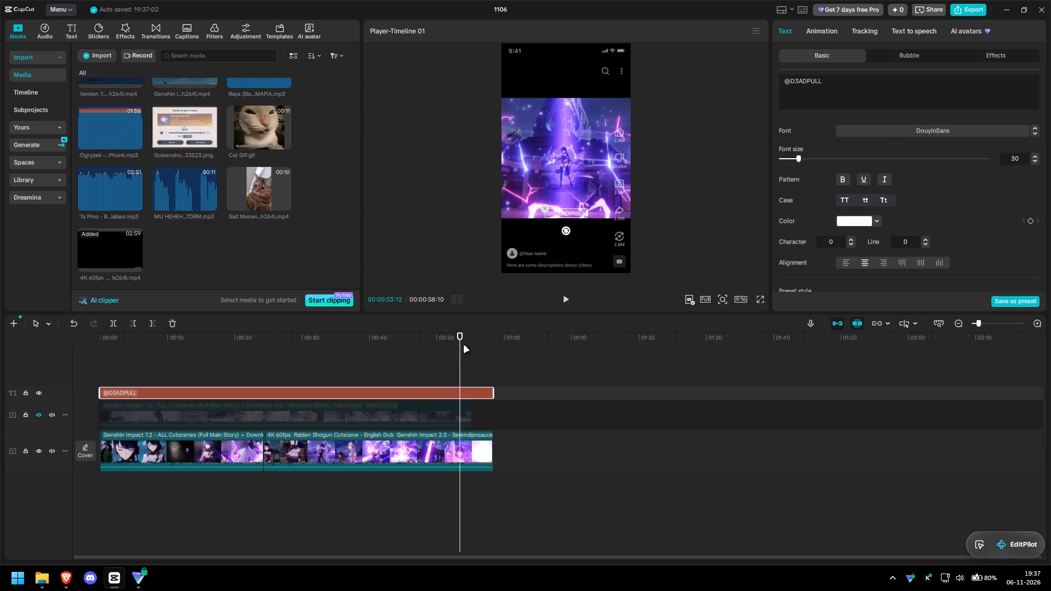
{"action": "left_click_drag", "start_coordinate": [460, 344], "coordinate": [79, 392]}
{"action": "scroll", "coordinate": [191, 425], "scroll_direction": "up", "scroll_amount": 7, "text": "ctrl"}
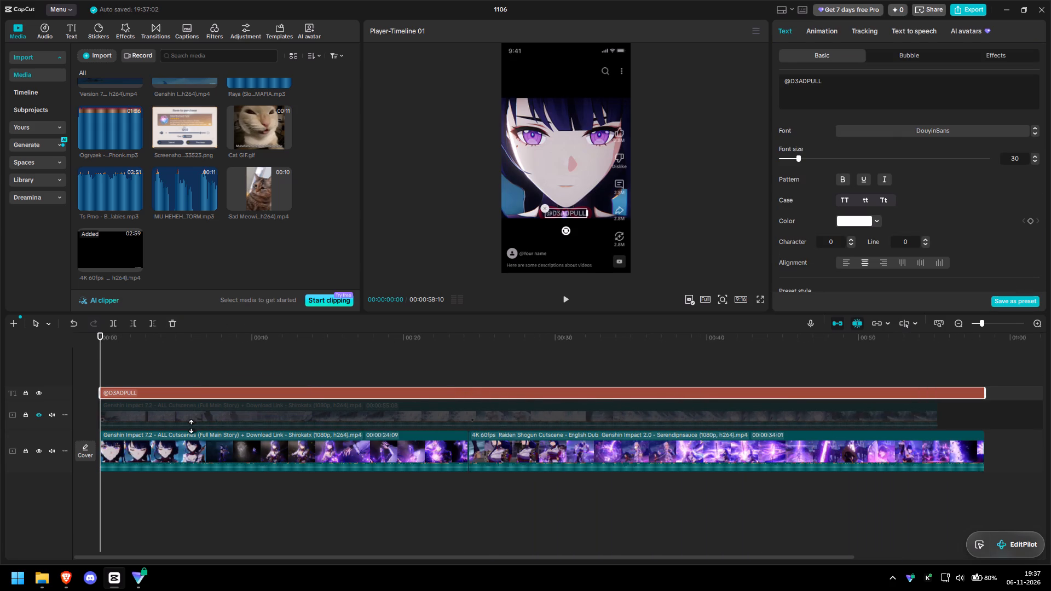
{"action": "left_click_drag", "start_coordinate": [102, 342], "coordinate": [293, 351]}
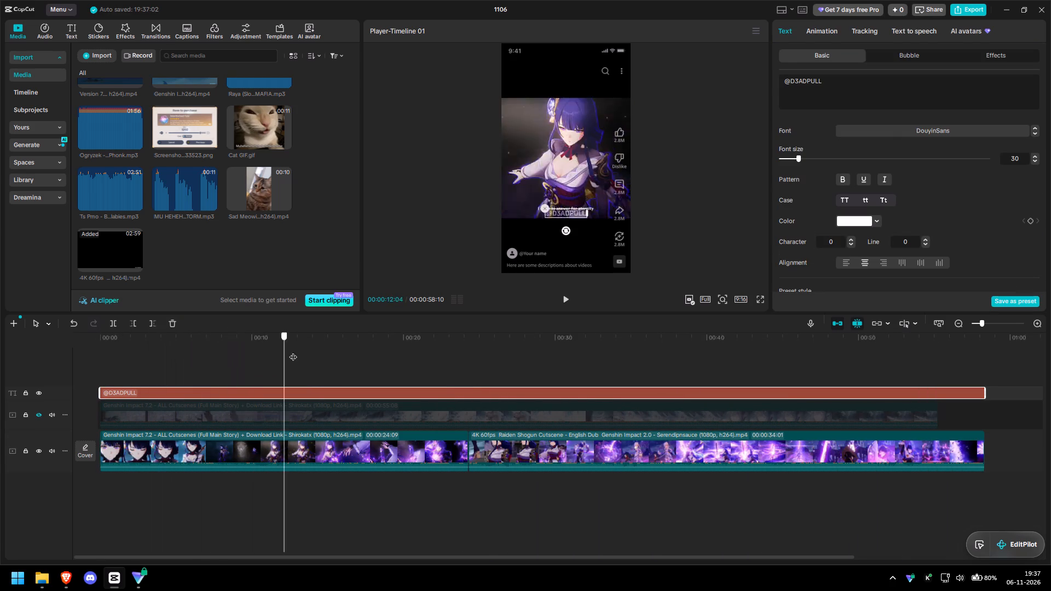
{"action": "left_click_drag", "start_coordinate": [293, 351], "coordinate": [463, 354]}
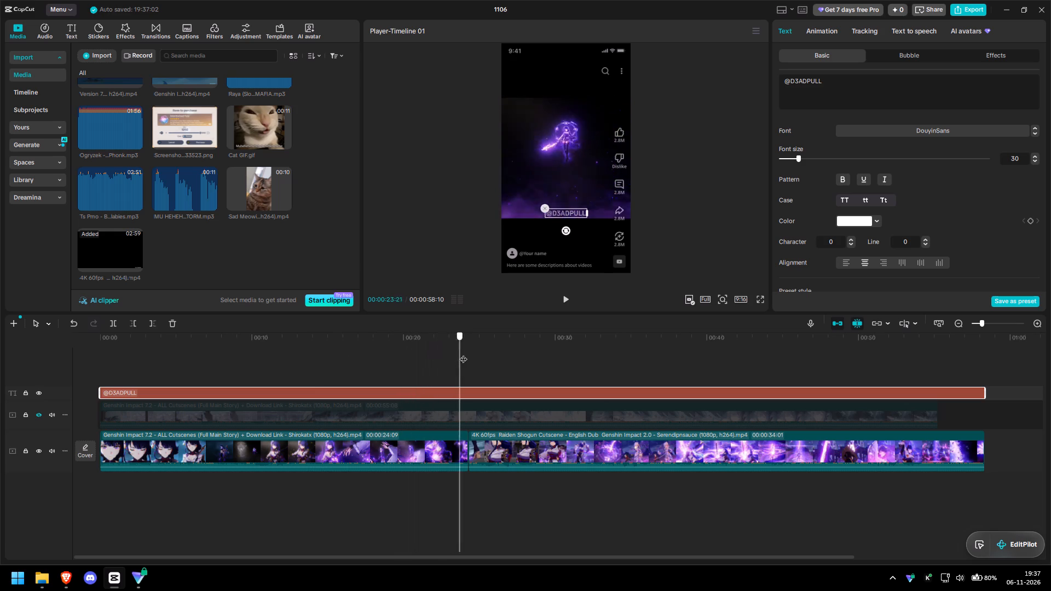
{"action": "left_click_drag", "start_coordinate": [463, 354], "coordinate": [641, 352]}
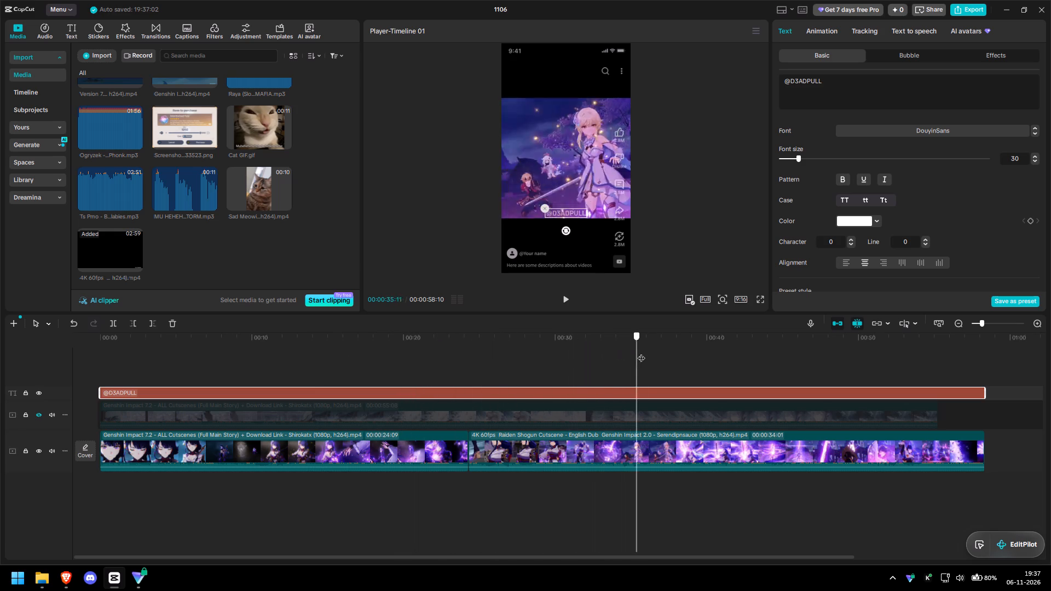
{"action": "left_click_drag", "start_coordinate": [641, 352], "coordinate": [869, 354]}
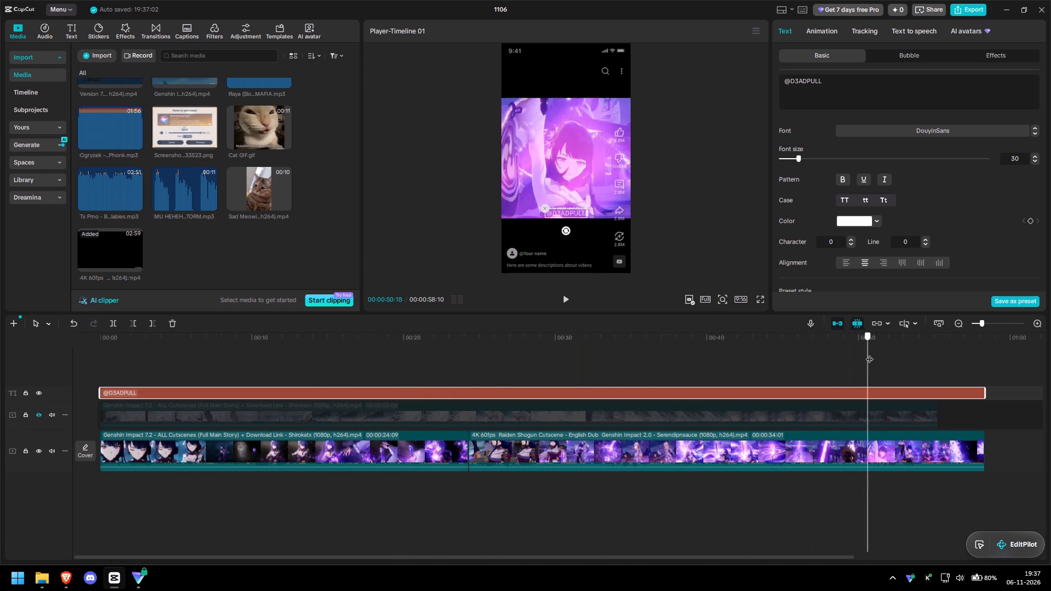
{"action": "left_click_drag", "start_coordinate": [869, 354], "coordinate": [963, 355]}
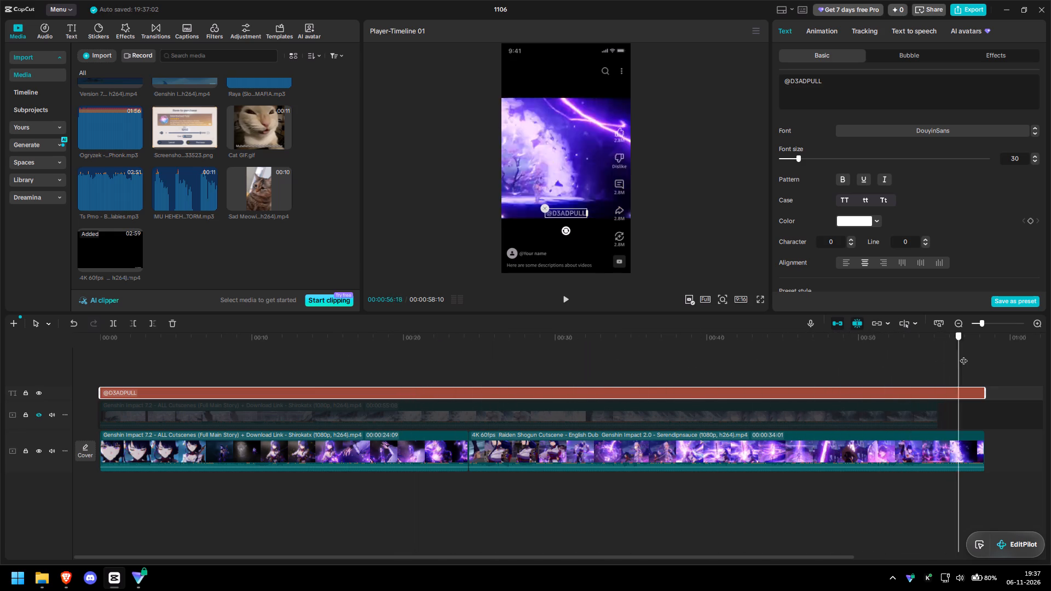
{"action": "left_click_drag", "start_coordinate": [963, 355], "coordinate": [73, 418]}
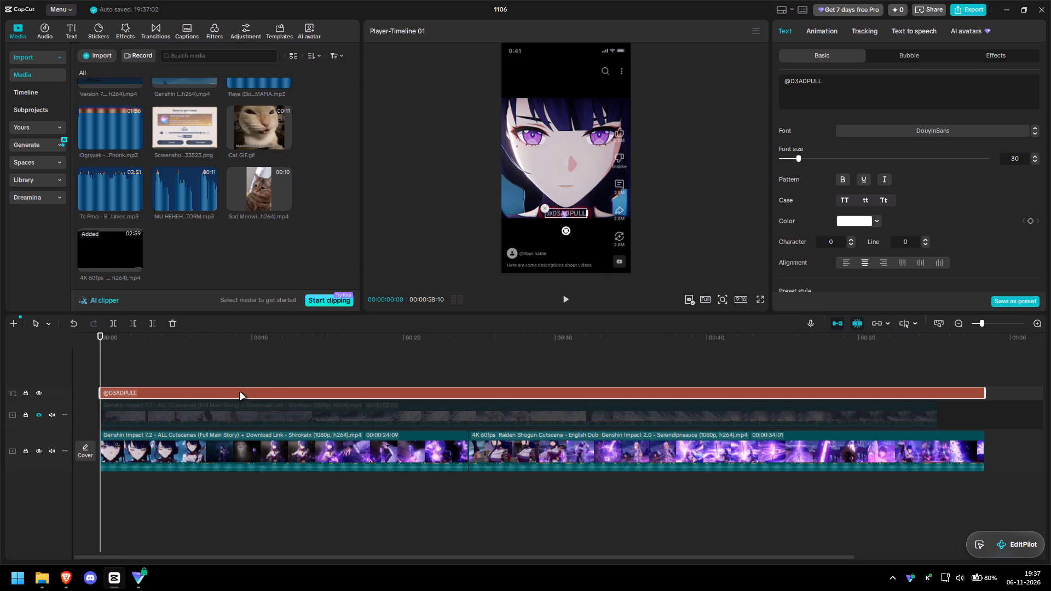
{"action": "key", "text": "ctrl+c"}
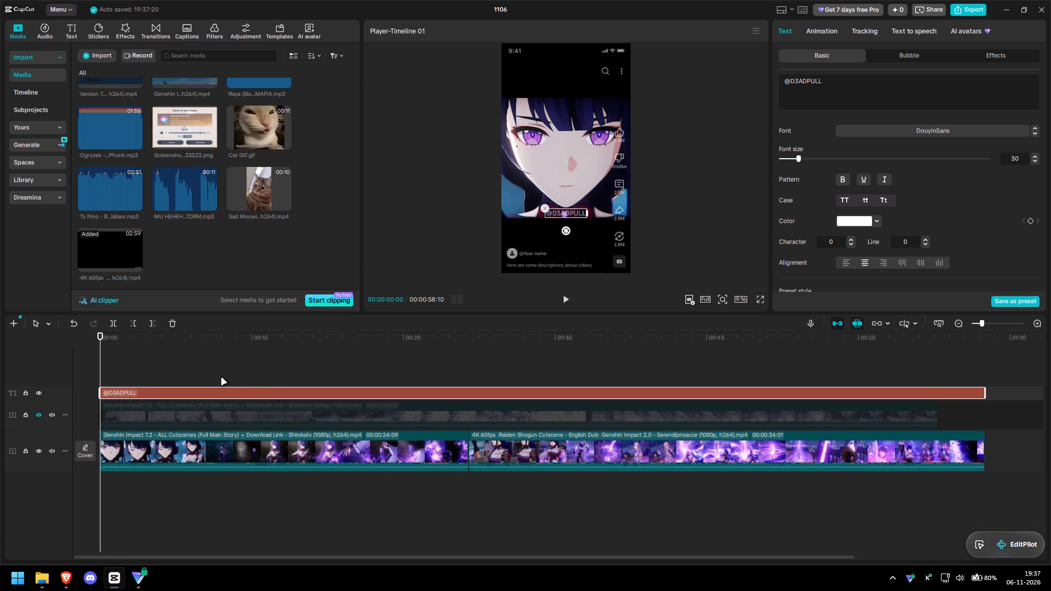
{"action": "left_click", "coordinate": [222, 378]}
{"action": "key", "text": "ctrl+v"}
{"action": "left_click_drag", "start_coordinate": [263, 375], "coordinate": [137, 400]}
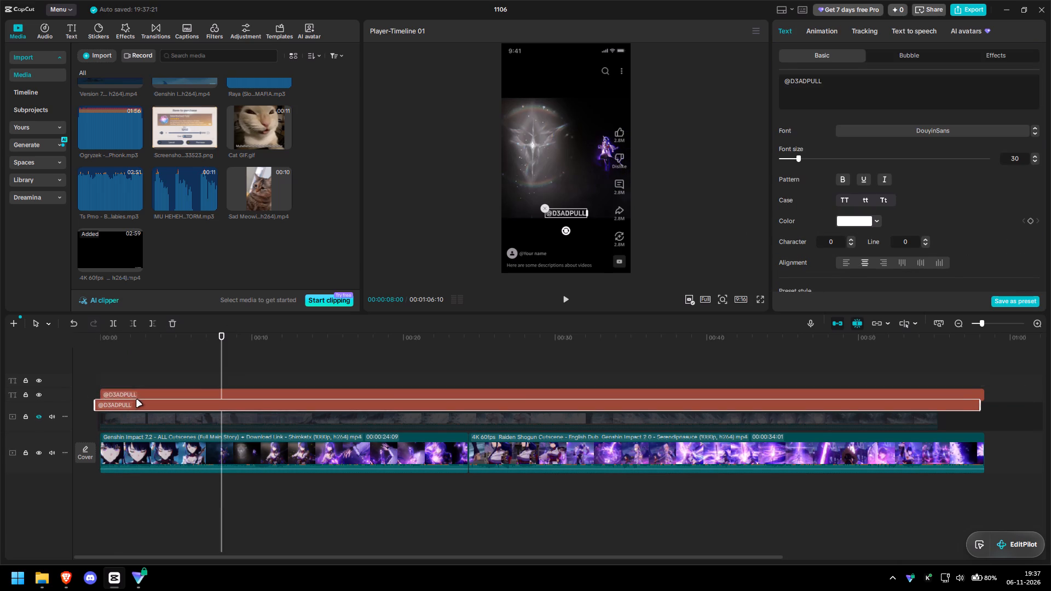
{"action": "left_click_drag", "start_coordinate": [137, 400], "coordinate": [136, 382]}
{"action": "left_click", "coordinate": [141, 393]}
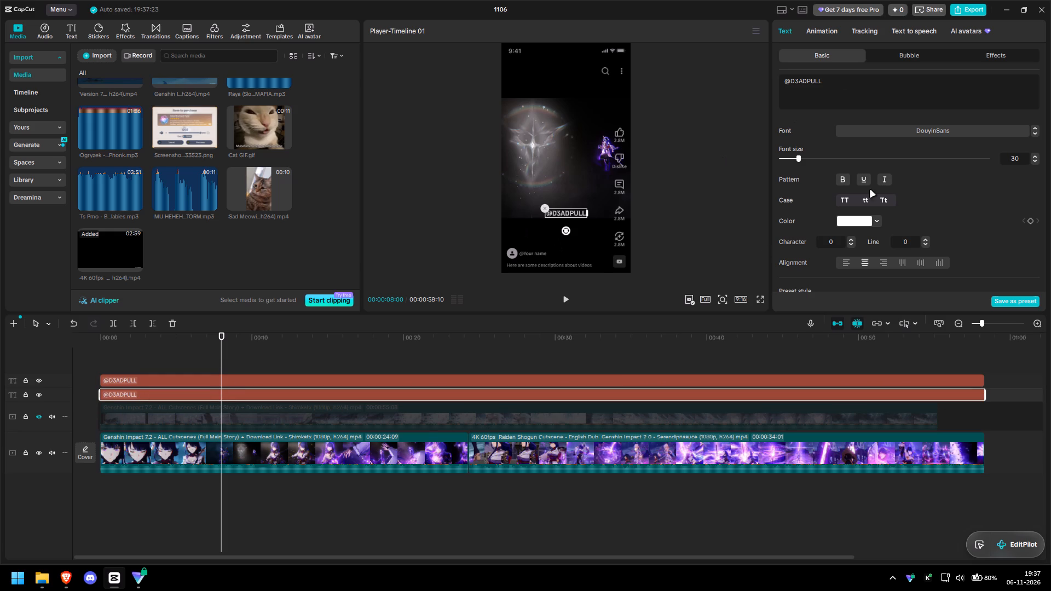
{"action": "scroll", "coordinate": [848, 190], "scroll_direction": "down", "scroll_amount": 3}
{"action": "scroll", "coordinate": [817, 248], "scroll_direction": "down", "scroll_amount": 2}
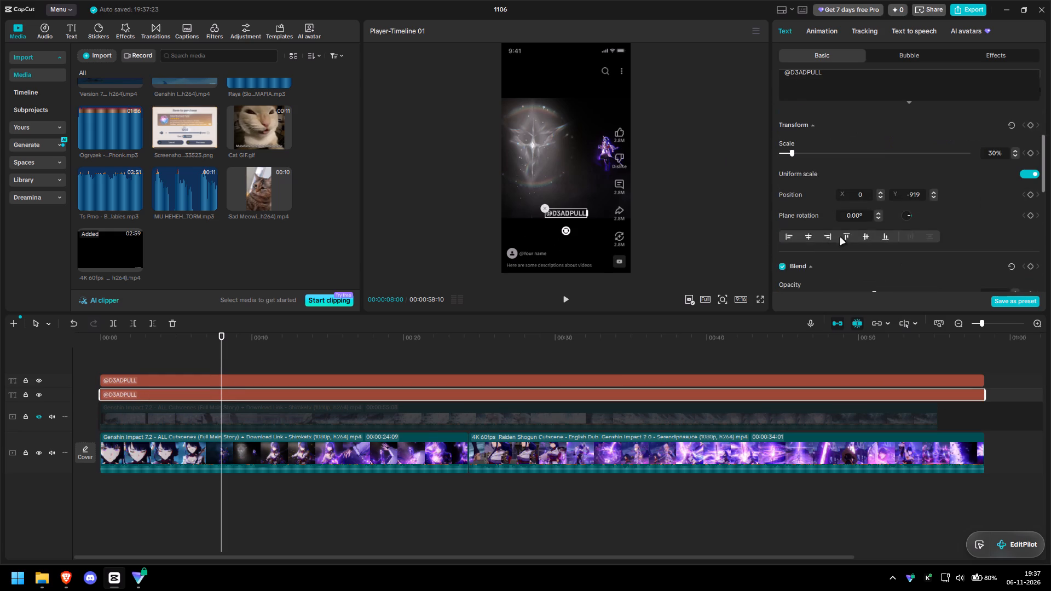
{"action": "scroll", "coordinate": [862, 229], "scroll_direction": "down", "scroll_amount": 2}
{"action": "left_click_drag", "start_coordinate": [875, 196], "coordinate": [1000, 194]}
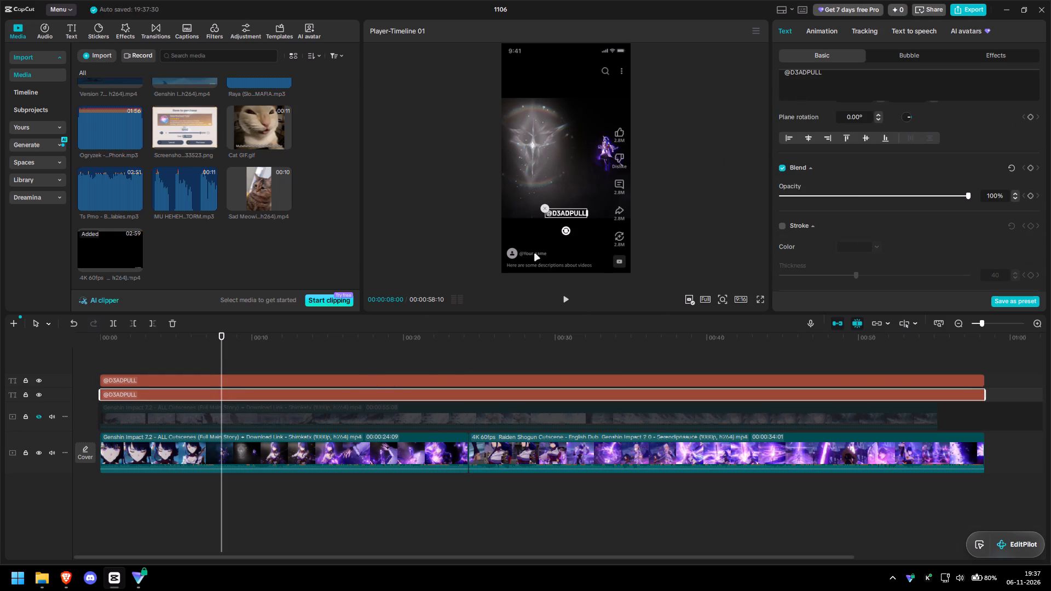
{"action": "left_click_drag", "start_coordinate": [565, 215], "coordinate": [563, 92]}
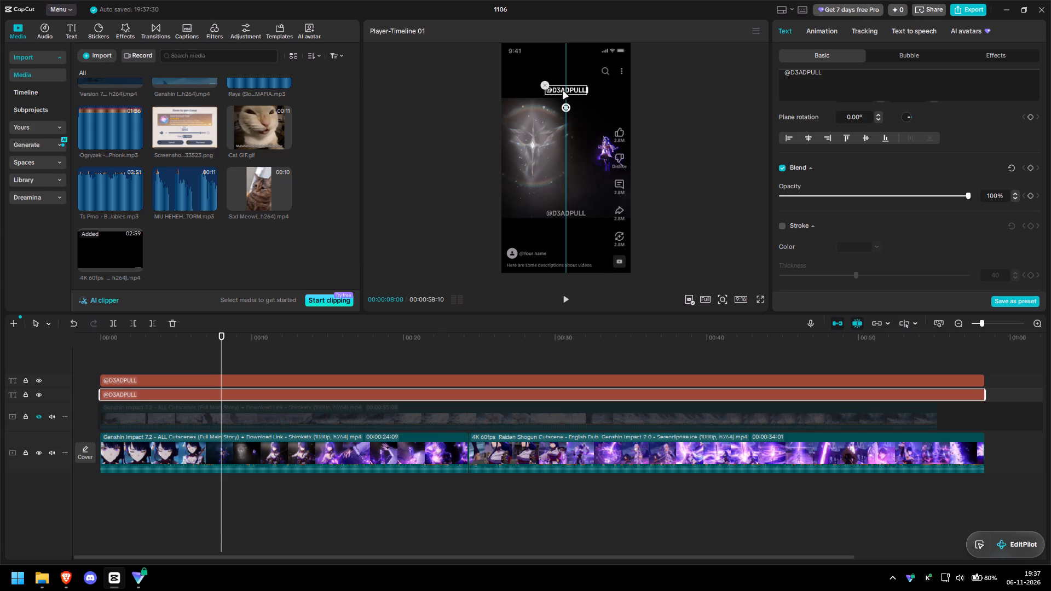
{"action": "left_click_drag", "start_coordinate": [563, 92], "coordinate": [563, 92]}
Replace the wording of the text above the video with "NEW RAIDEN SWORD SCENE WAS PEAK".
{"action": "scroll", "coordinate": [861, 82], "scroll_direction": "up", "scroll_amount": 4}
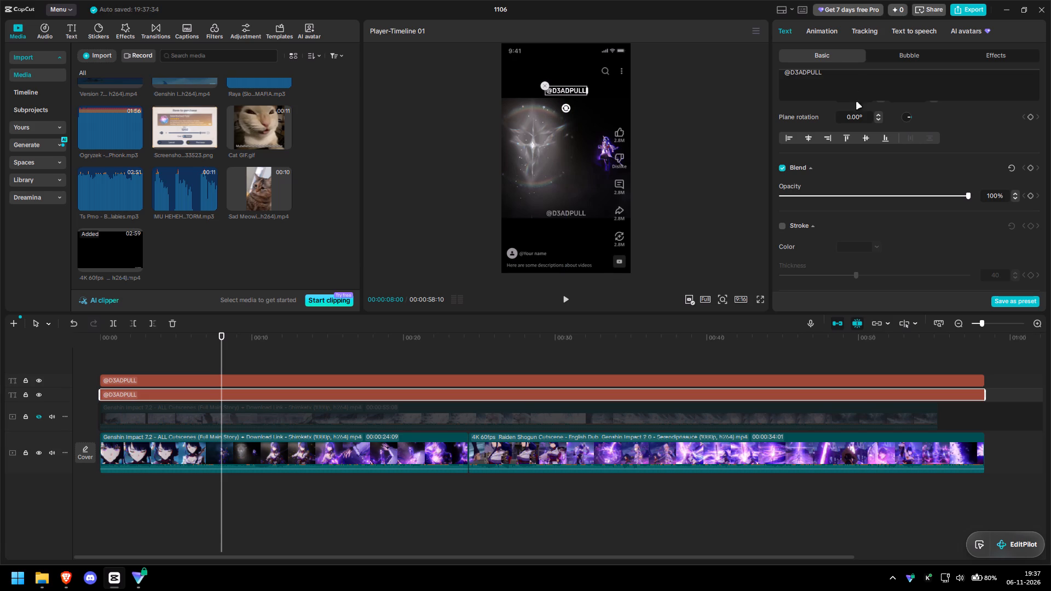
{"action": "scroll", "coordinate": [806, 103], "scroll_direction": "up", "scroll_amount": 11}
{"action": "left_click", "coordinate": [825, 94]}
{"action": "key", "text": "ctrl+a"}
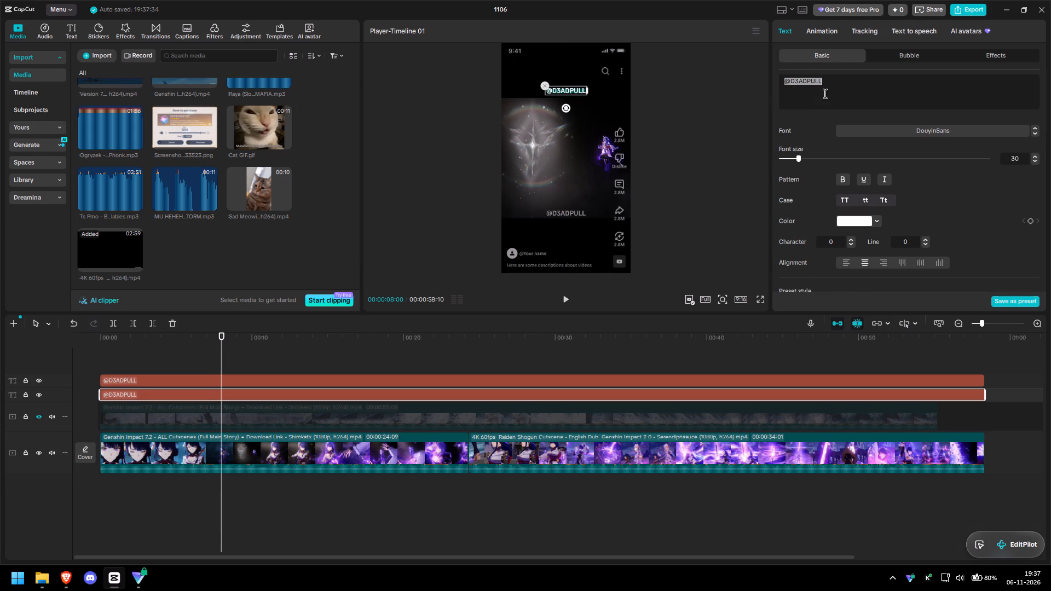
{"action": "type", "text": "NE"}
{"action": "key", "text": "w"}
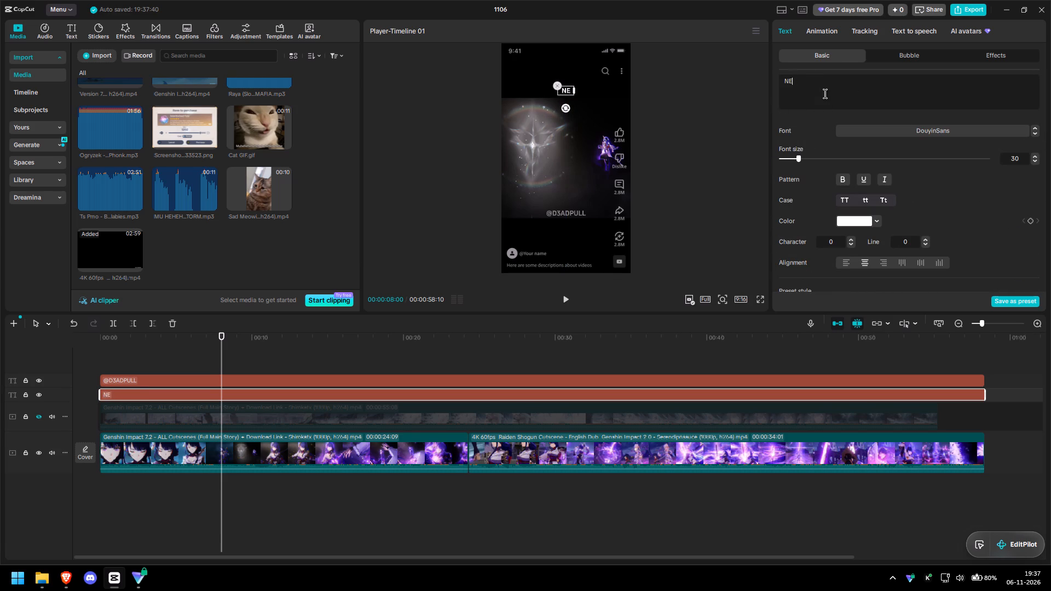
{"action": "type", "text": "W"}
{"action": "key", "text": "space"}
{"action": "type", "text": "RAIDEN"}
{"action": "key", "text": "space"}
{"action": "type", "text": "SWORD"}
{"action": "key", "text": "space"}
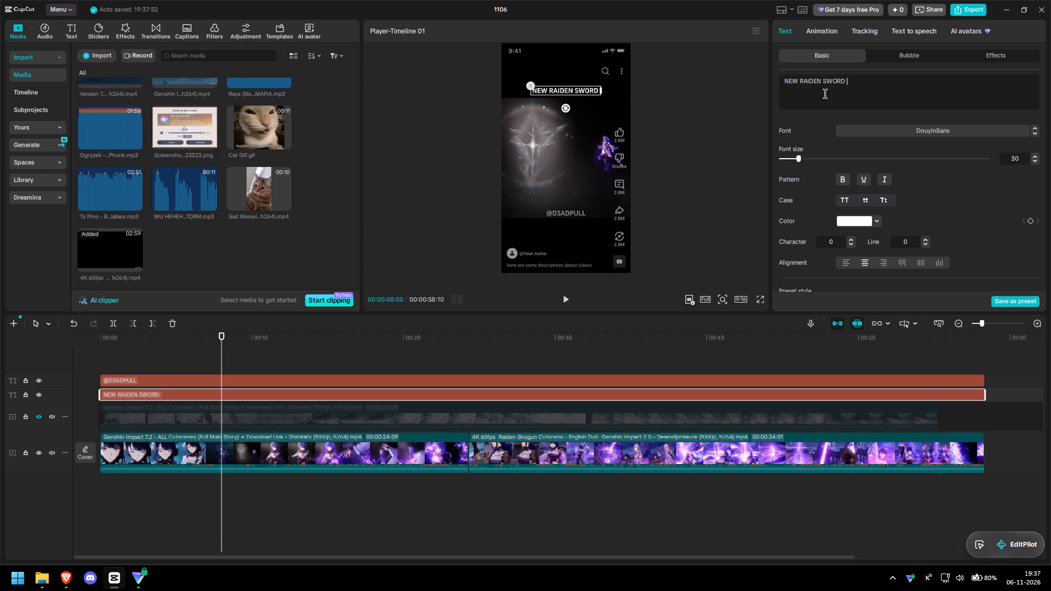
{"action": "type", "text": "CUT"}
{"action": "key", "text": "s"}
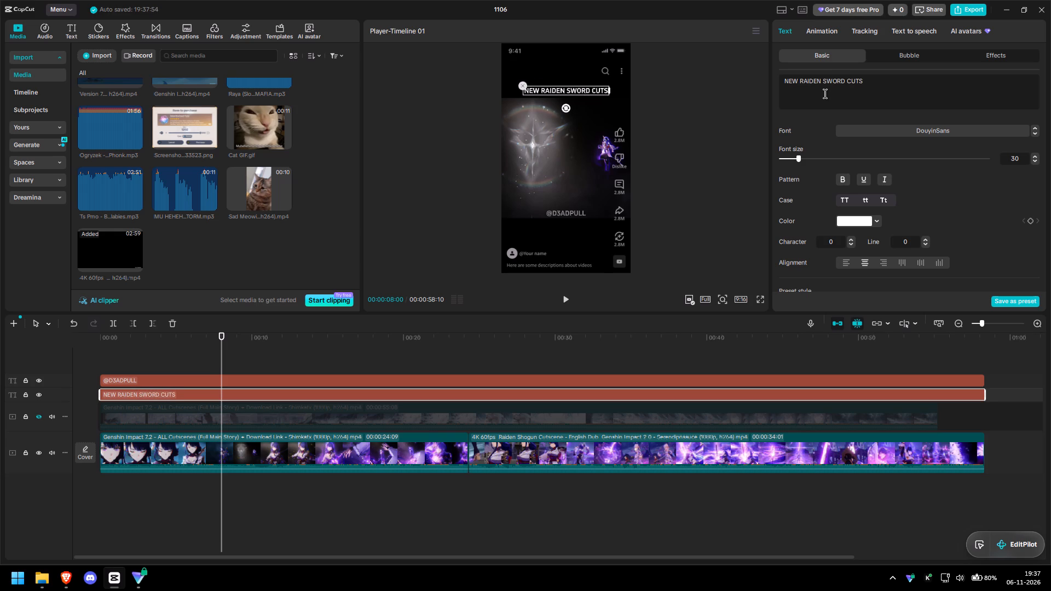
{"action": "key", "text": "BackSpace"}
{"action": "key", "text": "BackSpace"}
{"action": "key", "text": "BackSpace"}
{"action": "key", "text": "BackSpace"}
{"action": "type", "text": "SCE"}
{"action": "type", "text": "NCE"}
{"action": "key", "text": "BackSpace"}
{"action": "key", "text": "BackSpace"}
{"action": "type", "text": "E WAS"}
{"action": "key", "text": "space"}
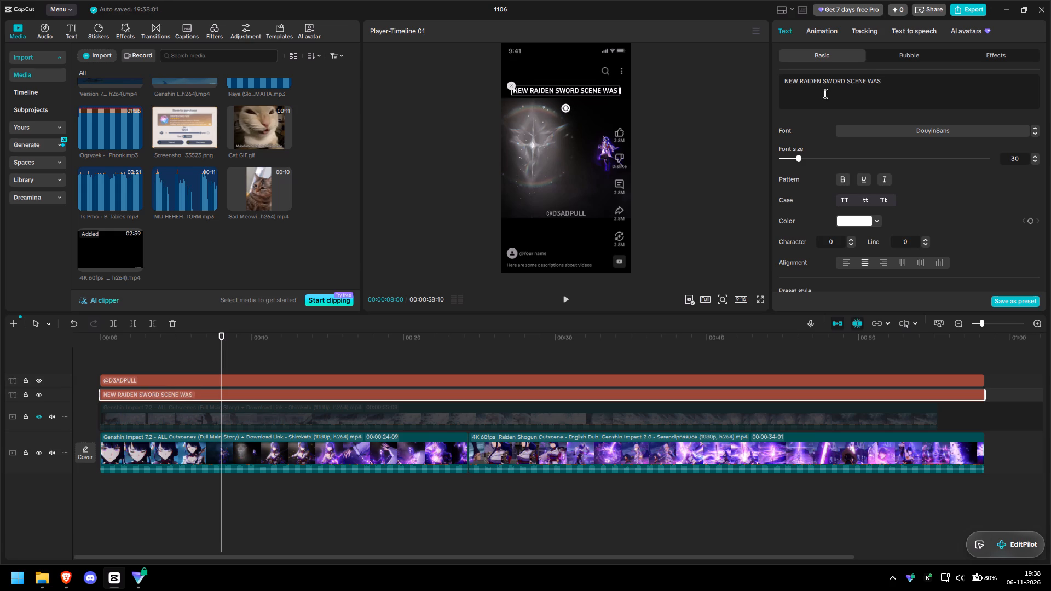
{"action": "key", "text": "p"}
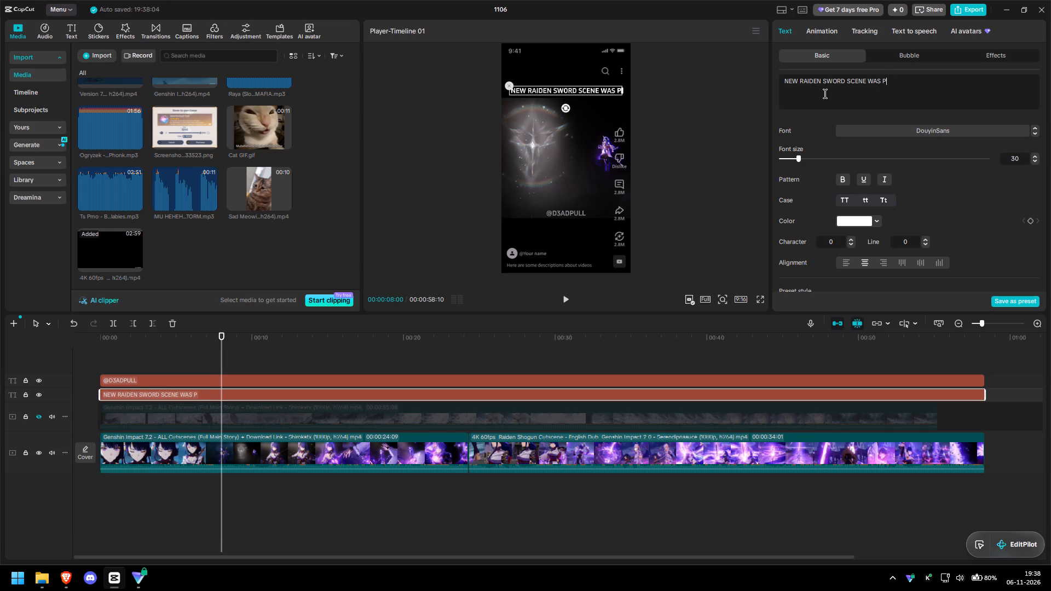
{"action": "type", "text": "EA"}
{"action": "key", "text": "BackSpace"}
{"action": "key", "text": "BackSpace"}
{"action": "type", "text": "AK"}
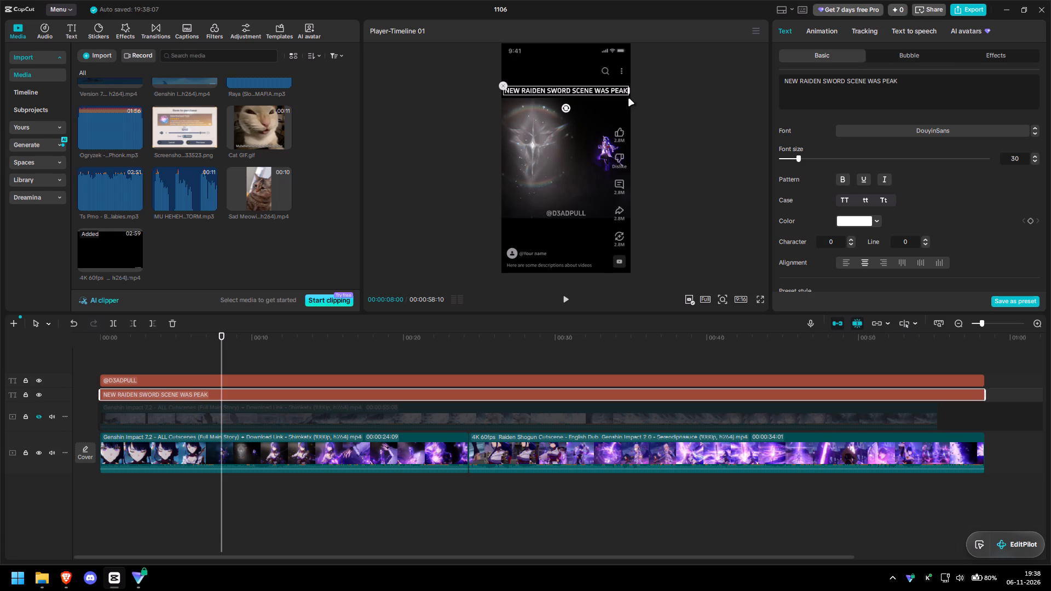
Narrow the title's text box so that PEAK wraps onto a second line, and recentre it above the video.
{"action": "left_click", "coordinate": [628, 91]}
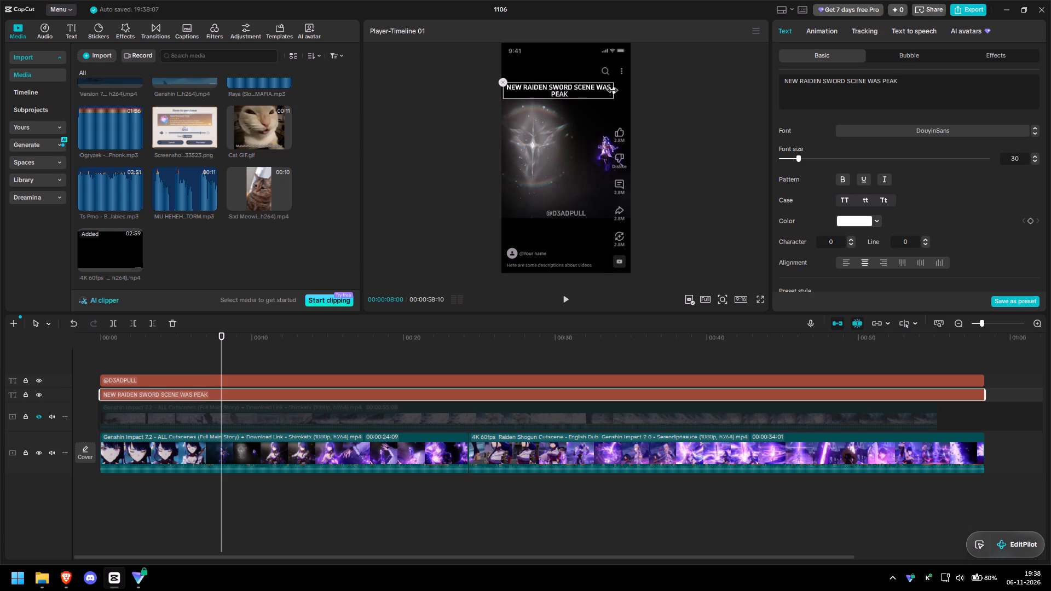
{"action": "left_click", "coordinate": [581, 93]}
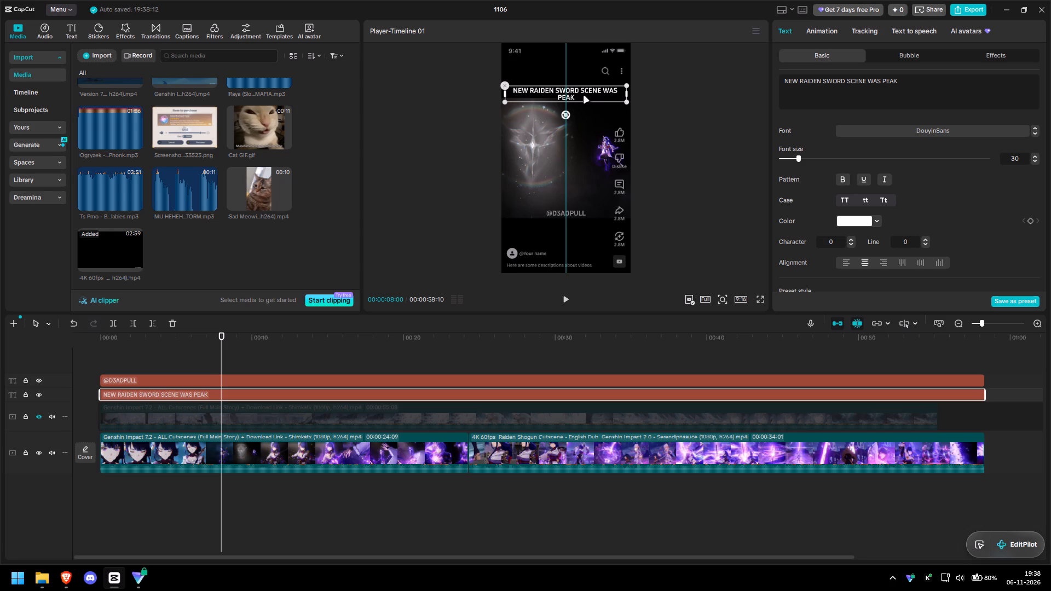
Change the title wording to "NEW RAIDEN SWORD SCENE IS PEAK BUT".
{"action": "left_click", "coordinate": [877, 85]}
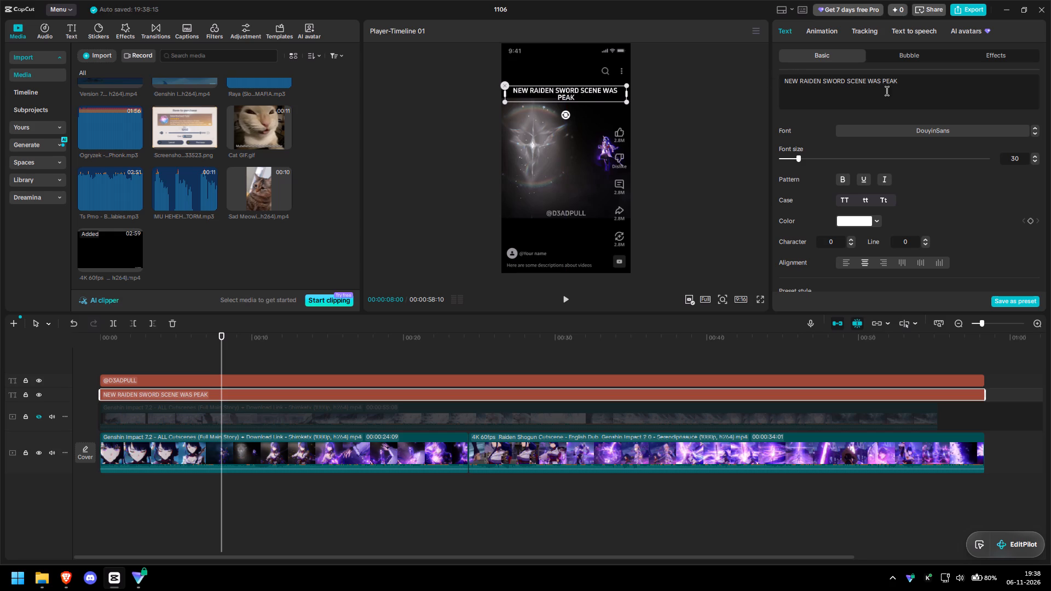
{"action": "key", "text": "Left"}
{"action": "key", "text": "Left"}
{"action": "key", "text": "Left"}
{"action": "key", "text": "Left"}
{"action": "key", "text": "Left"}
{"action": "key", "text": "BackSpace"}
{"action": "key", "text": "BackSpace"}
{"action": "key", "text": "BackSpace"}
{"action": "key", "text": "BackSpace"}
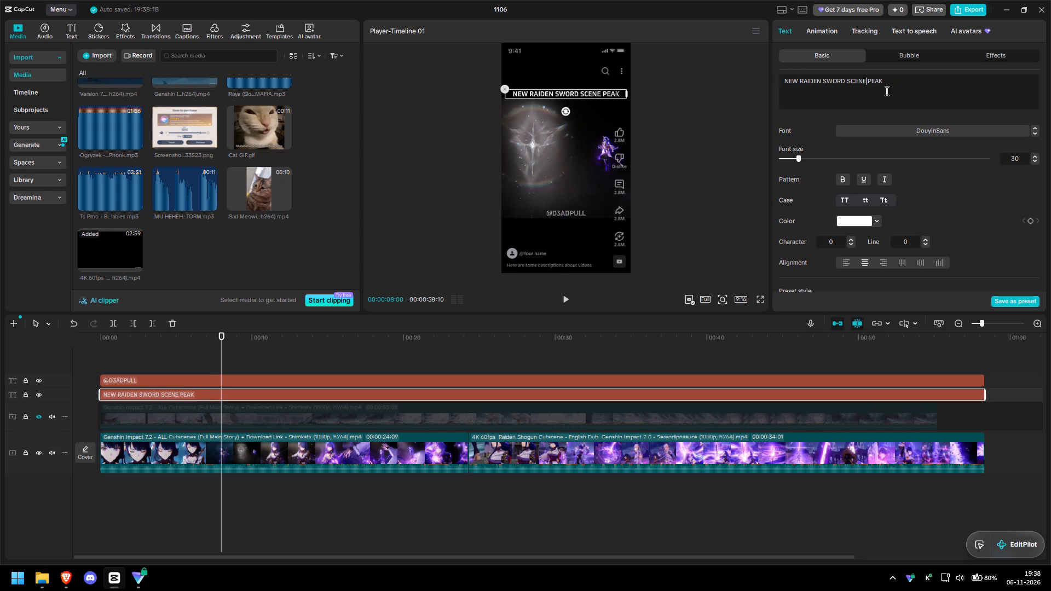
{"action": "key", "text": "space"}
{"action": "type", "text": "IS"}
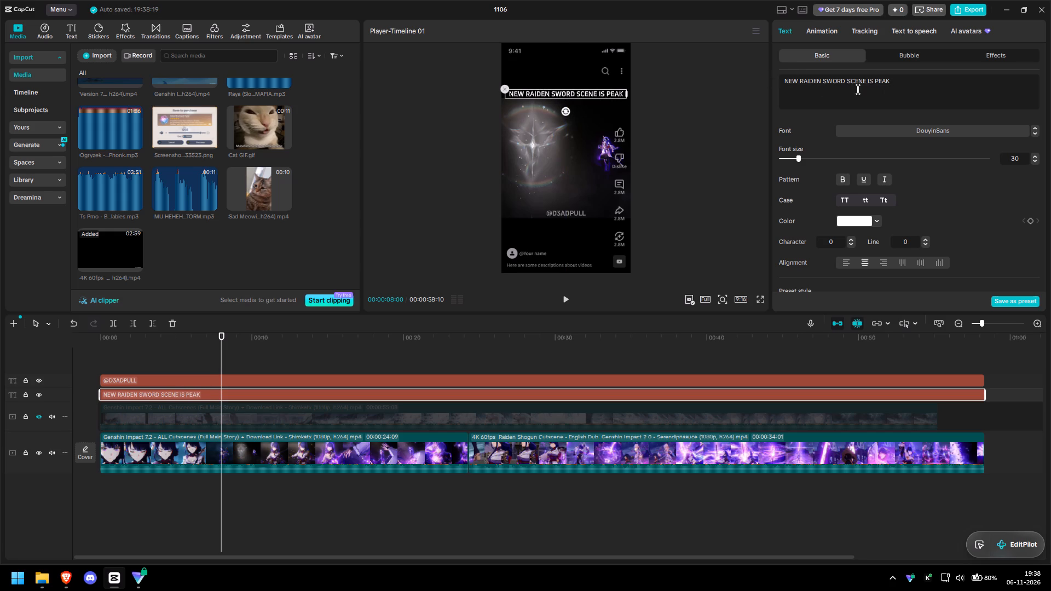
{"action": "left_click", "coordinate": [915, 76]}
{"action": "left_click", "coordinate": [914, 83]}
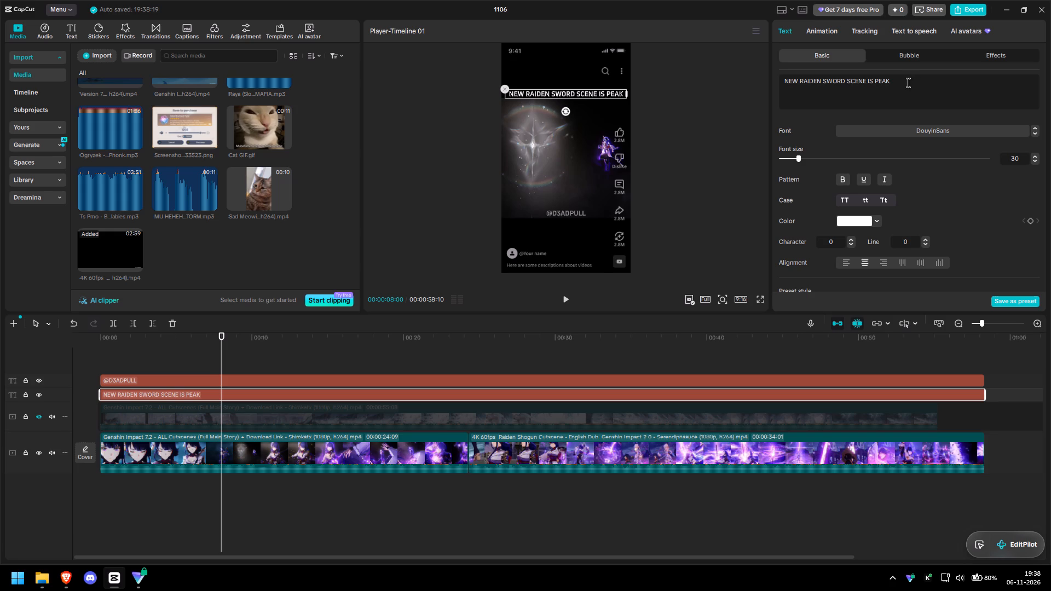
{"action": "left_click", "coordinate": [908, 83]}
{"action": "key", "text": "space"}
{"action": "type", "text": "BUT"}
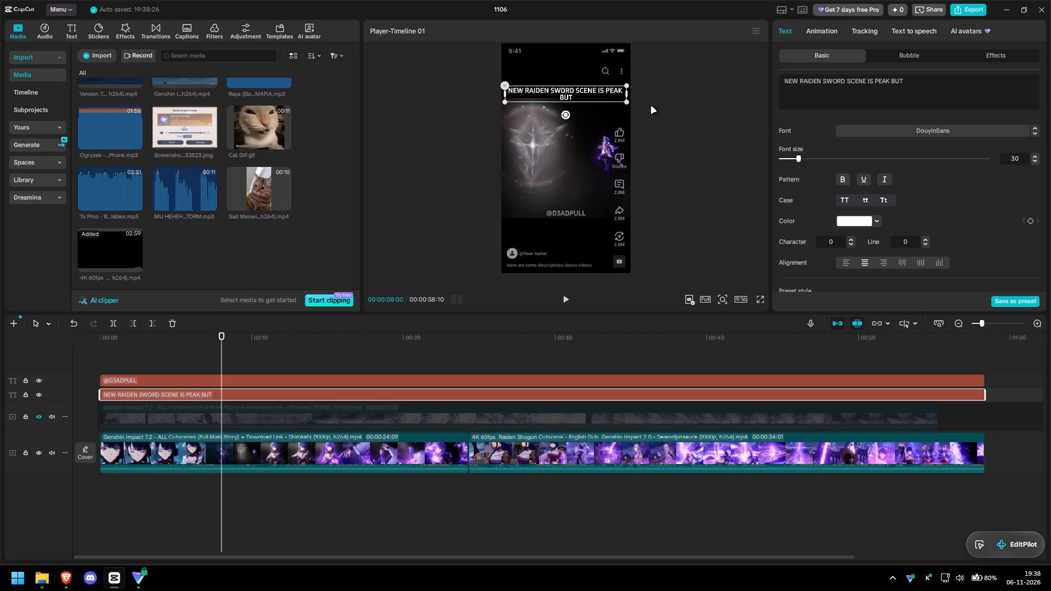
Narrow the title box so "IS PEAK BUT" forms the second line, enlarge it slightly and centre it above the video.
{"action": "left_click", "coordinate": [875, 77]}
{"action": "left_click_drag", "start_coordinate": [626, 92], "coordinate": [620, 93]}
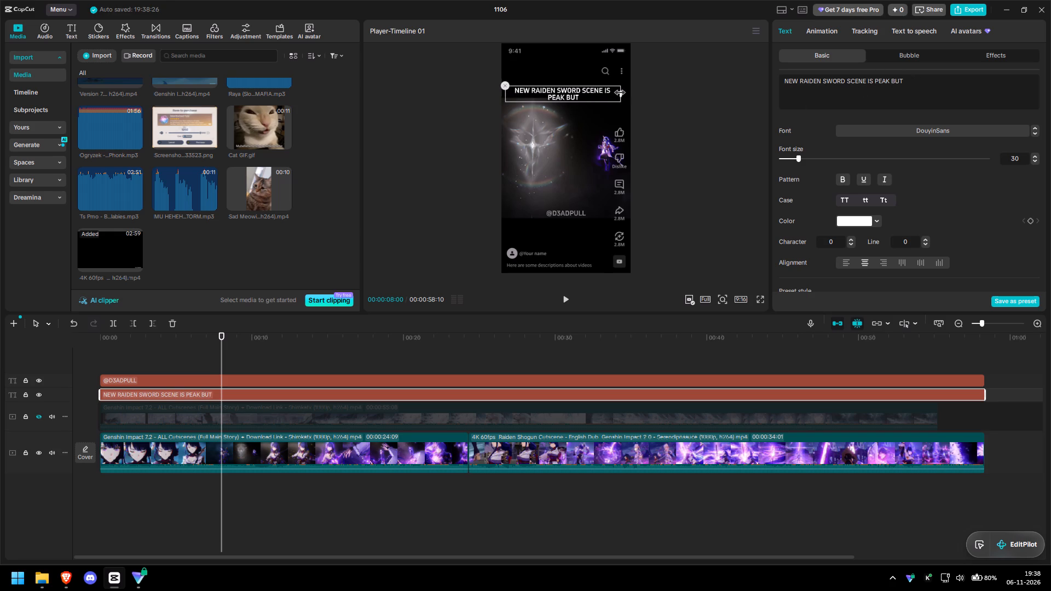
{"action": "left_click_drag", "start_coordinate": [620, 93], "coordinate": [606, 94]}
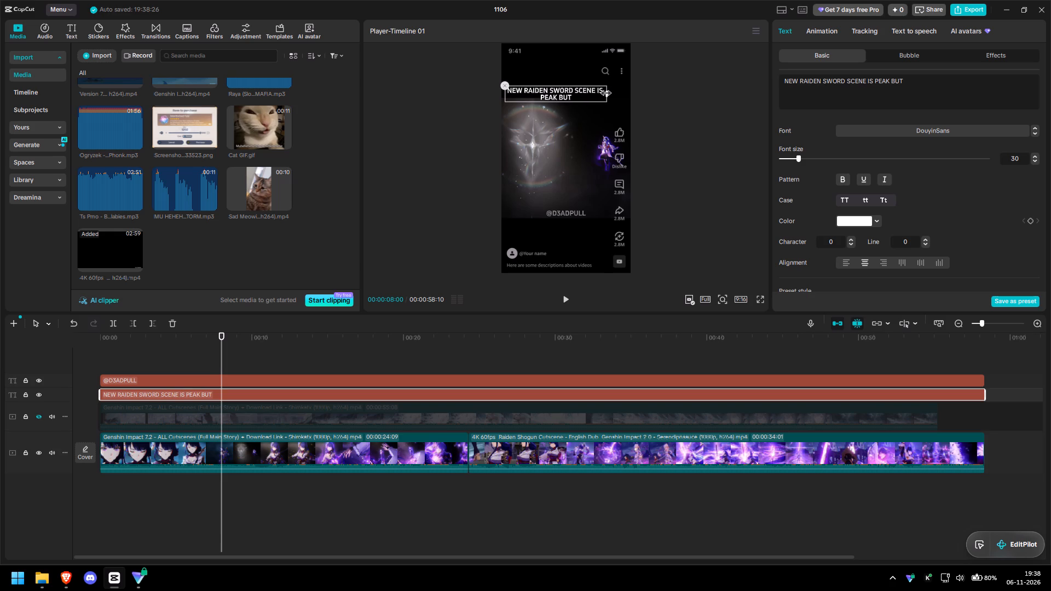
{"action": "left_click_drag", "start_coordinate": [606, 94], "coordinate": [601, 94]}
{"action": "left_click_drag", "start_coordinate": [568, 90], "coordinate": [581, 89]}
{"action": "left_click_drag", "start_coordinate": [615, 101], "coordinate": [622, 102]}
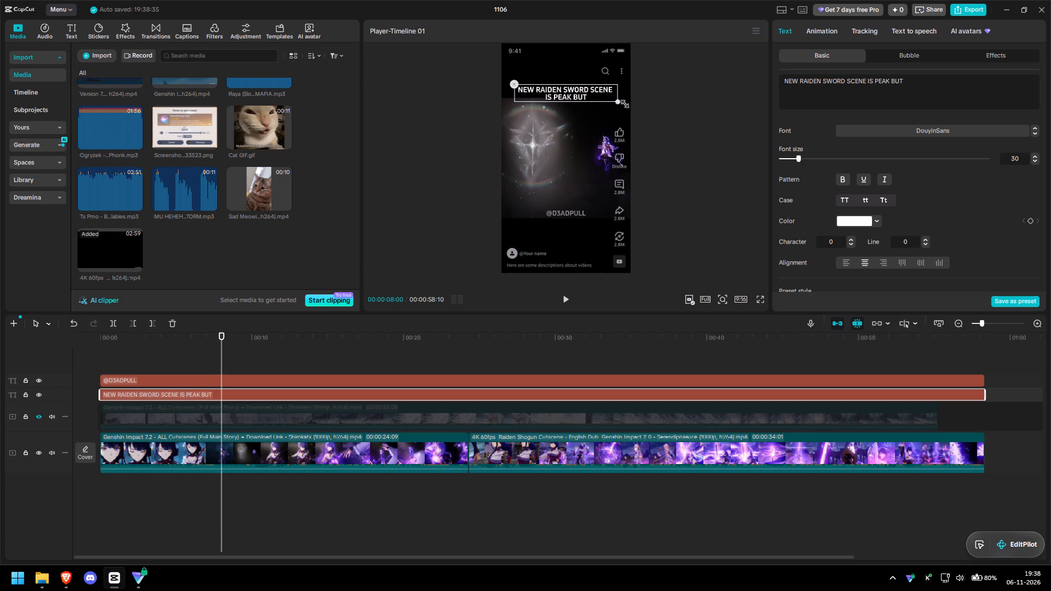
{"action": "left_click_drag", "start_coordinate": [622, 102], "coordinate": [626, 103]}
{"action": "left_click", "coordinate": [581, 94]}
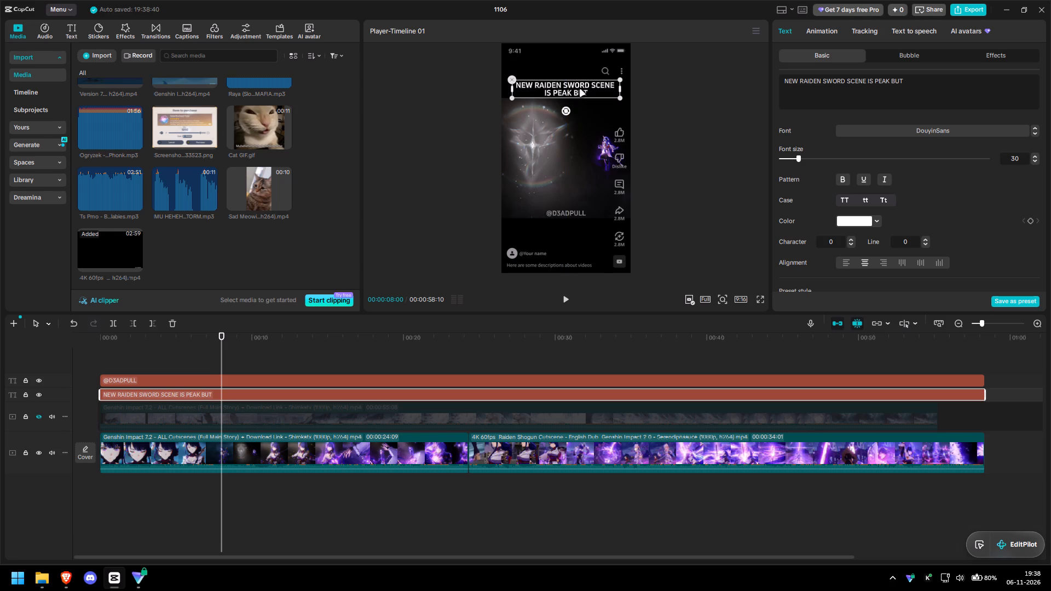
Colour only the word PEAK in the title yellow, leaving the rest of the wording white.
{"action": "double_click", "coordinate": [878, 80]}
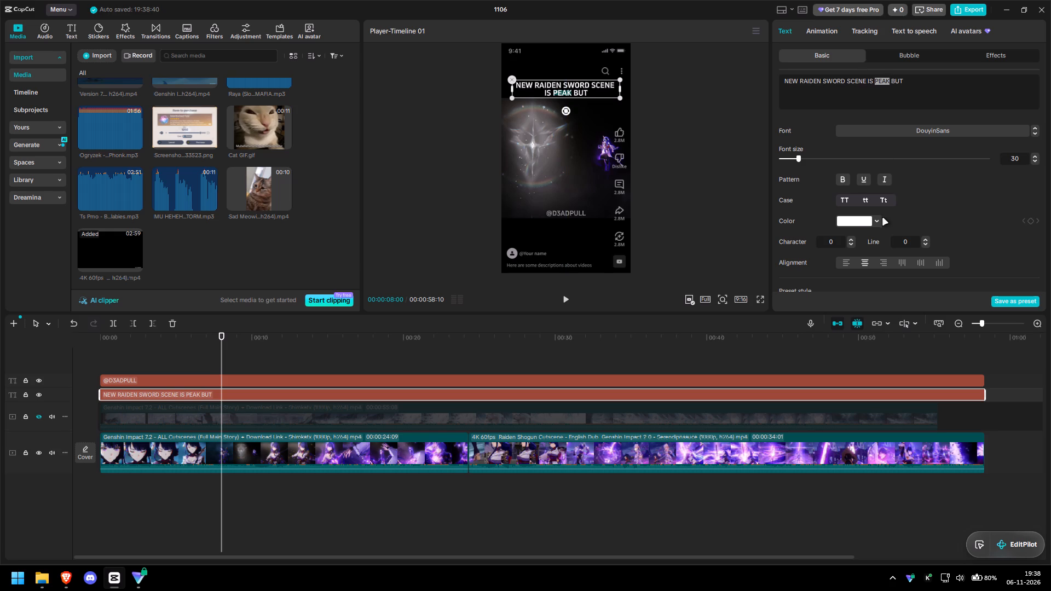
{"action": "left_click", "coordinate": [875, 222]}
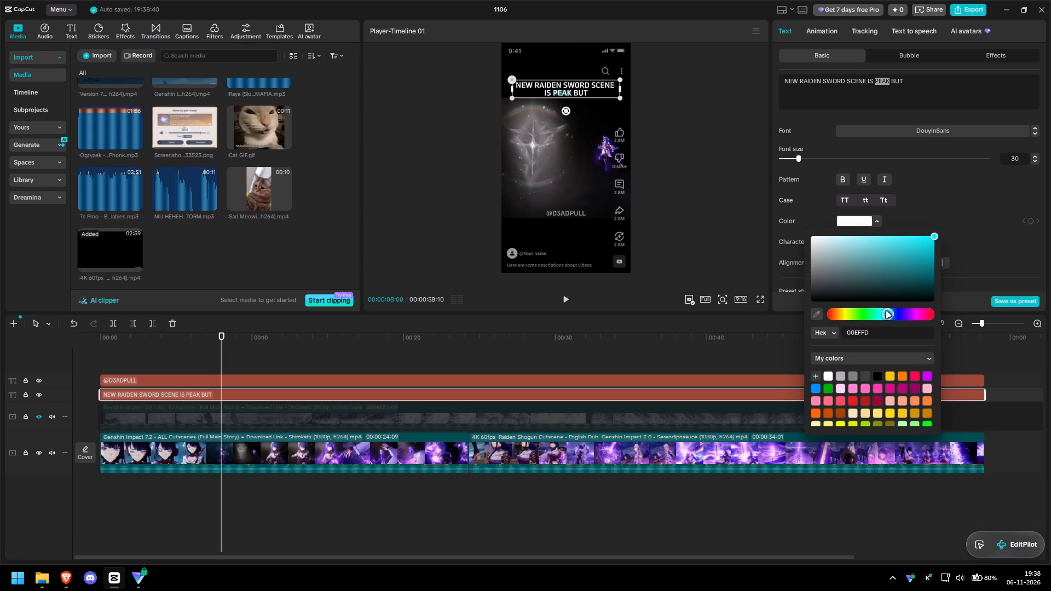
{"action": "left_click_drag", "start_coordinate": [887, 312], "coordinate": [856, 316]}
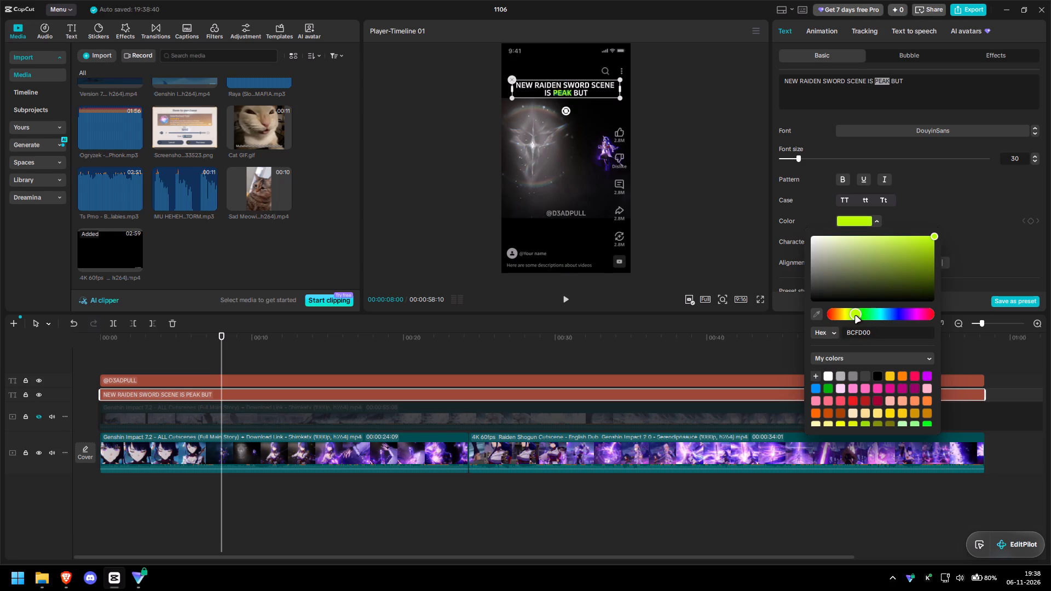
{"action": "left_click_drag", "start_coordinate": [856, 316], "coordinate": [829, 312]}
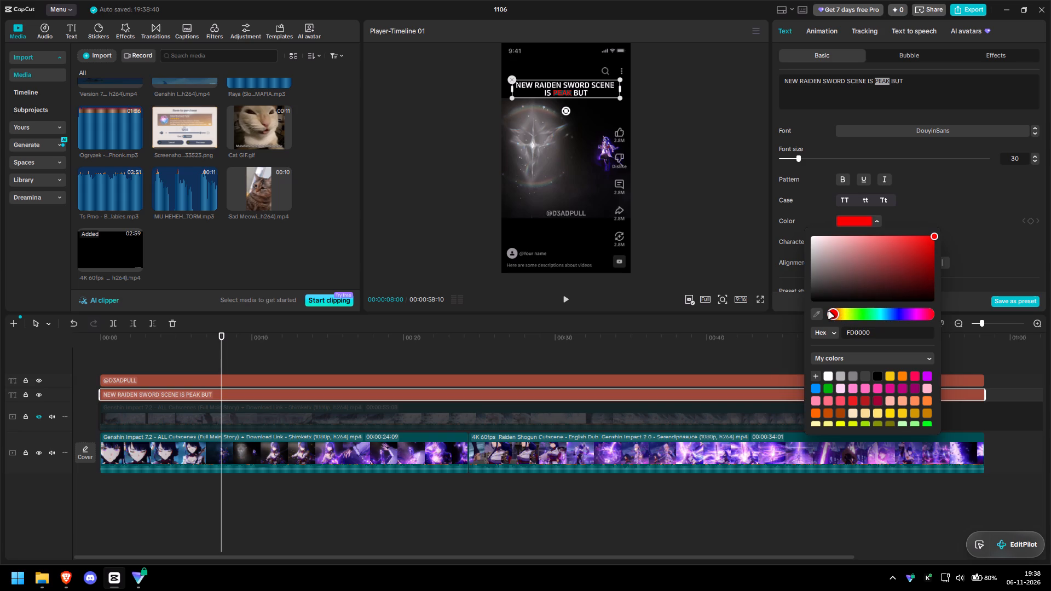
{"action": "left_click_drag", "start_coordinate": [829, 312], "coordinate": [844, 311]}
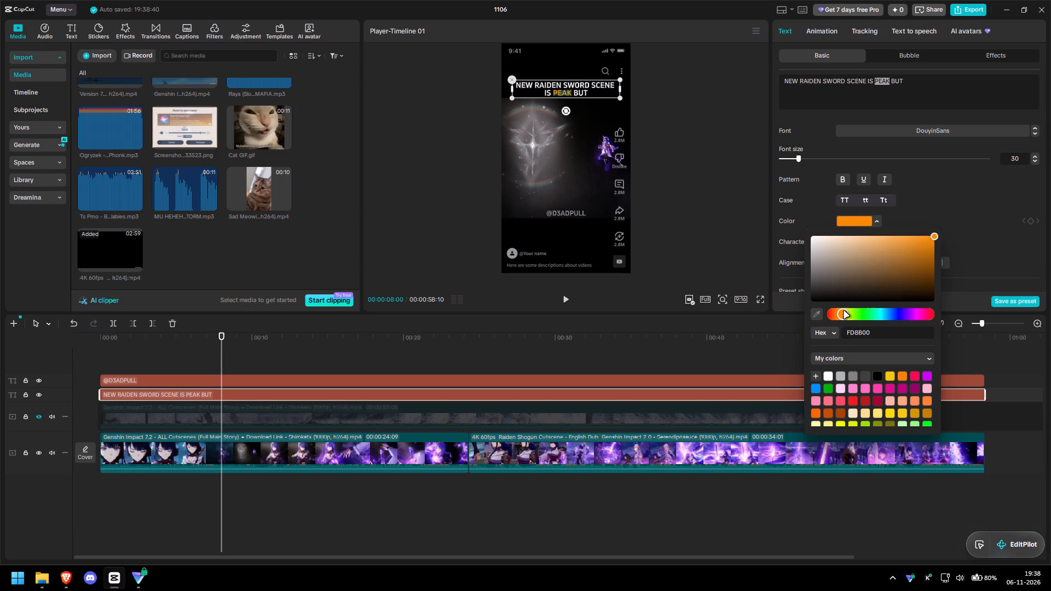
{"action": "left_click_drag", "start_coordinate": [844, 311], "coordinate": [861, 309]}
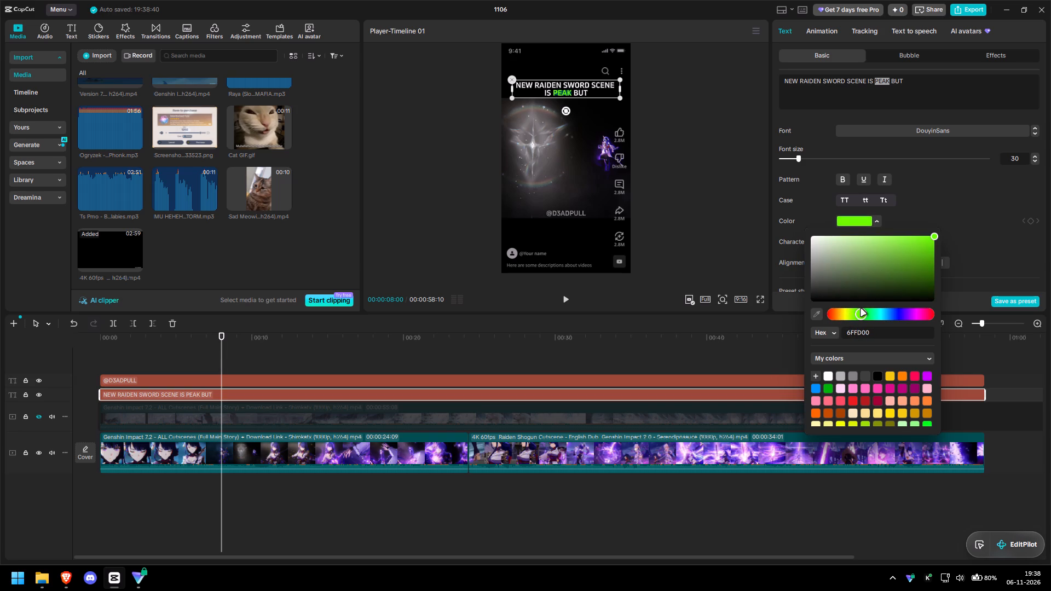
{"action": "left_click_drag", "start_coordinate": [861, 309], "coordinate": [852, 309]}
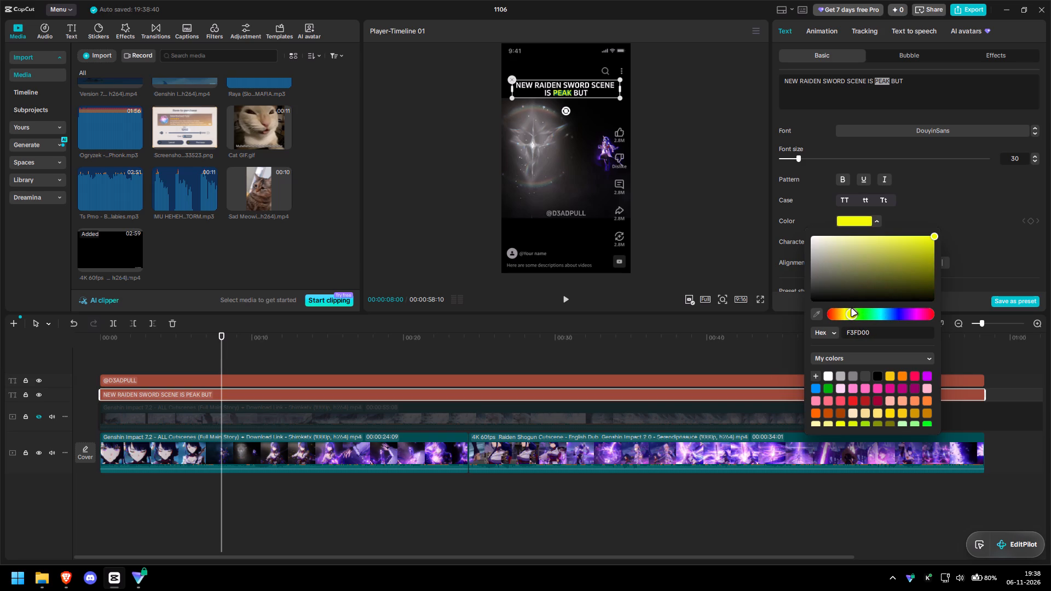
{"action": "left_click_drag", "start_coordinate": [852, 309], "coordinate": [852, 309]}
{"action": "left_click_drag", "start_coordinate": [852, 309], "coordinate": [851, 308]}
{"action": "left_click", "coordinate": [465, 165]}
{"action": "left_click", "coordinate": [382, 158]}
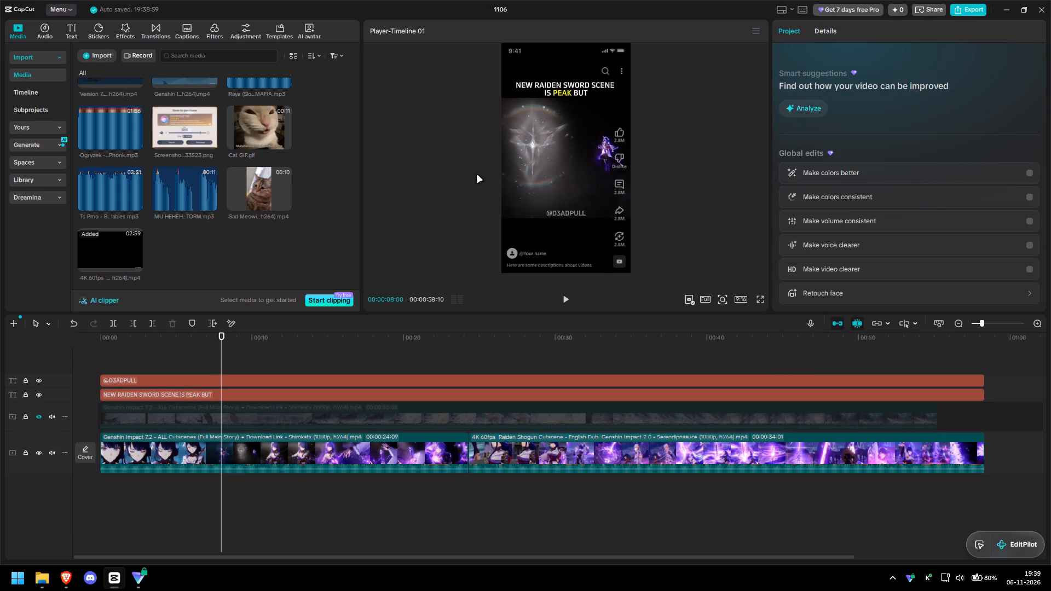
Split the title clip at 00:00:24:09, where the first cutscene ends and the 4K Raiden Shogun cutscene begins.
{"action": "left_click", "coordinate": [262, 387]}
{"action": "left_click", "coordinate": [265, 391]}
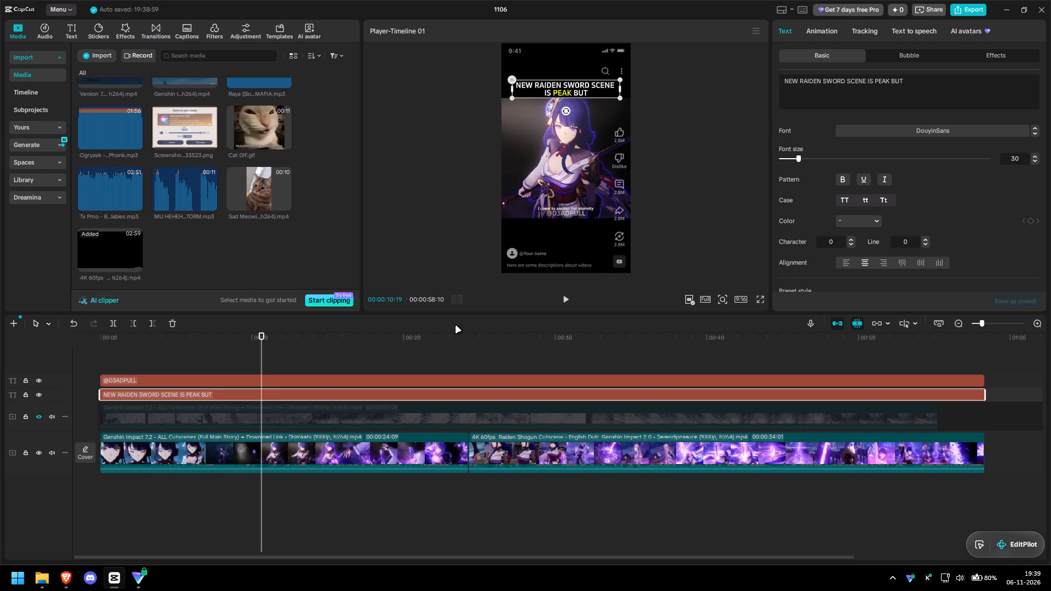
{"action": "left_click_drag", "start_coordinate": [261, 338], "coordinate": [326, 345]}
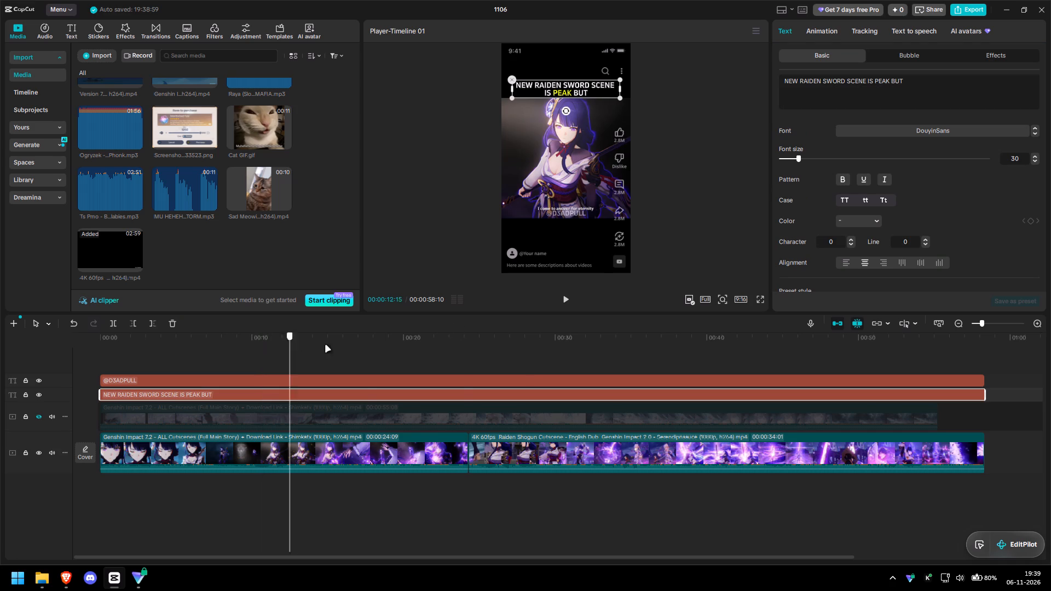
{"action": "left_click_drag", "start_coordinate": [326, 345], "coordinate": [470, 340]}
{"action": "key", "text": "ctrl+b"}
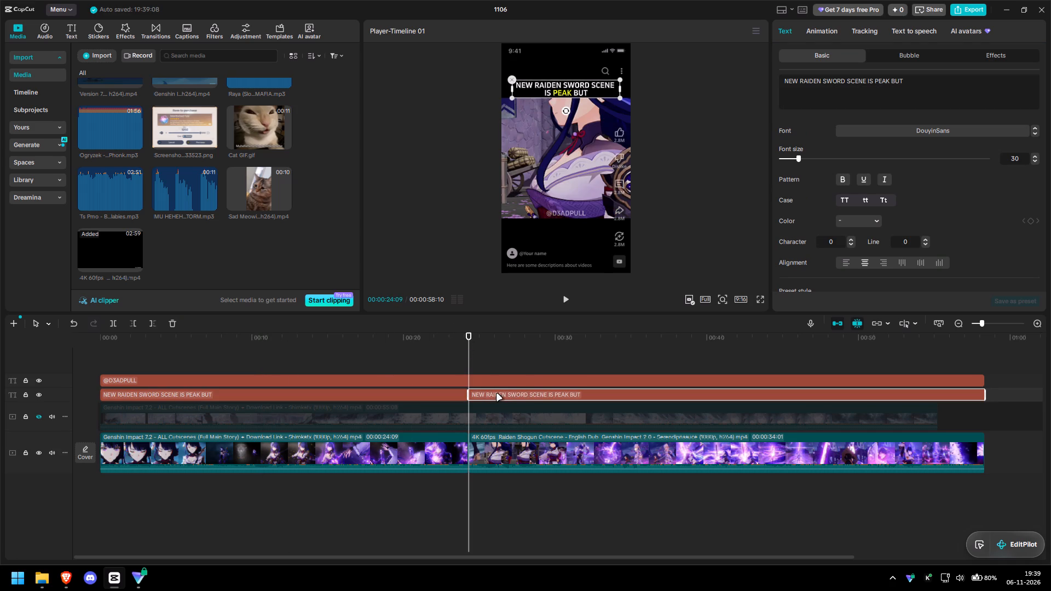
Replace the wording of the title's second part with "THIS ONE WAS ABSOLUTE CINEMA".
{"action": "left_click_drag", "start_coordinate": [913, 88], "coordinate": [779, 88]}
{"action": "left_click_drag", "start_coordinate": [923, 90], "coordinate": [781, 85]}
{"action": "left_click_drag", "start_coordinate": [929, 88], "coordinate": [786, 79]}
{"action": "type", "text": "thI"}
{"action": "key", "text": "BackSpace"}
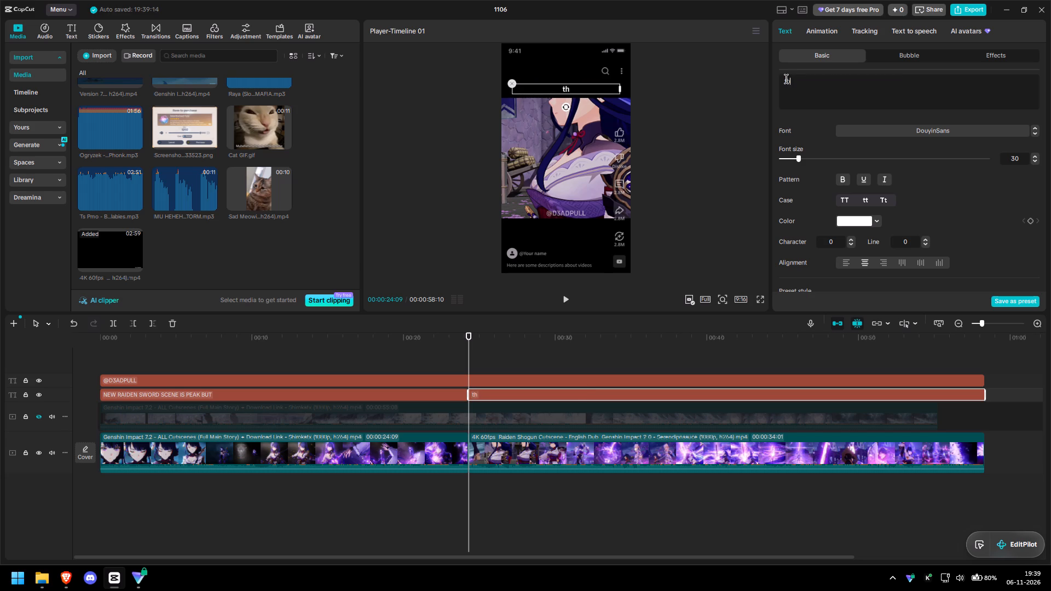
{"action": "key", "text": "BackSpace"}
{"action": "key", "text": "BackSpace"}
{"action": "type", "text": "THIS"}
{"action": "key", "text": "space"}
{"action": "key", "text": "BackSpace"}
{"action": "key", "text": "o"}
{"action": "key", "text": "BackSpace"}
{"action": "key", "text": "space"}
{"action": "type", "text": "ONE WAS PU"}
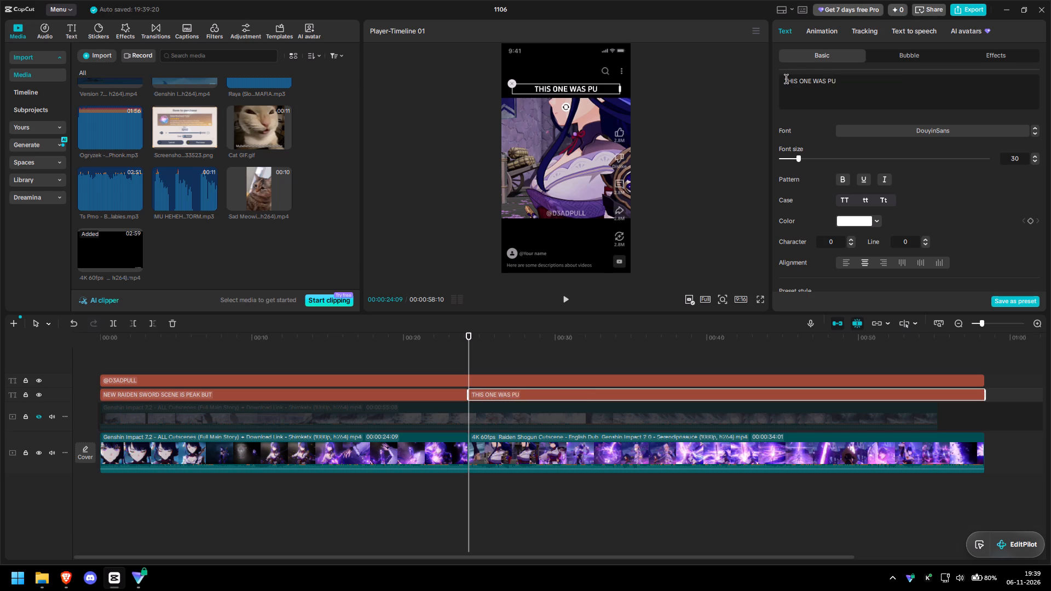
{"action": "key", "text": "BackSpace"}
{"action": "key", "text": "BackSpace"}
{"action": "type", "text": "ABSOU"}
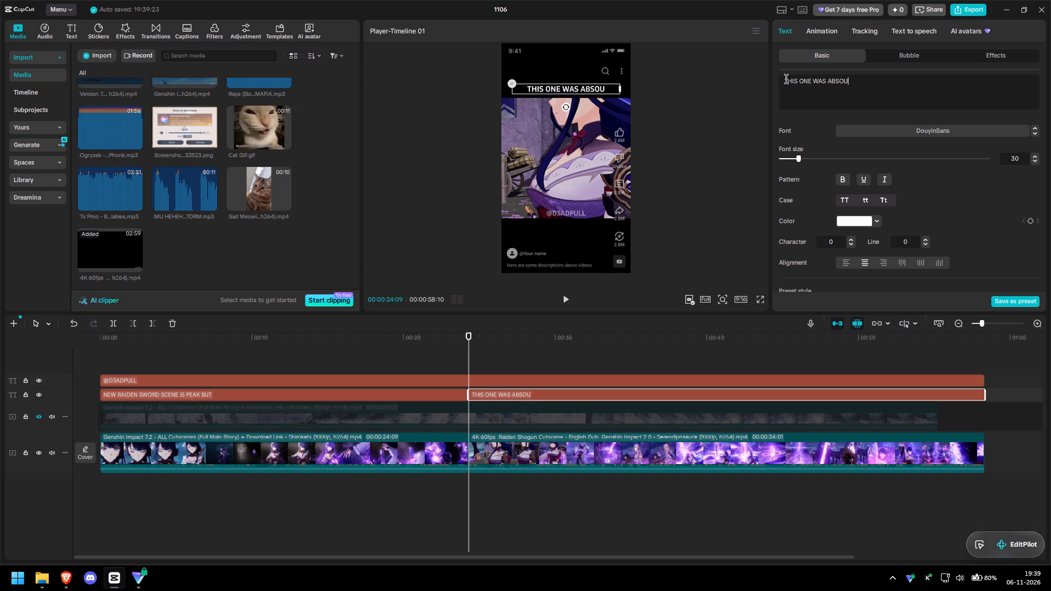
{"action": "key", "text": "BackSpace"}
{"action": "type", "text": "LUTE"}
{"action": "key", "text": "space"}
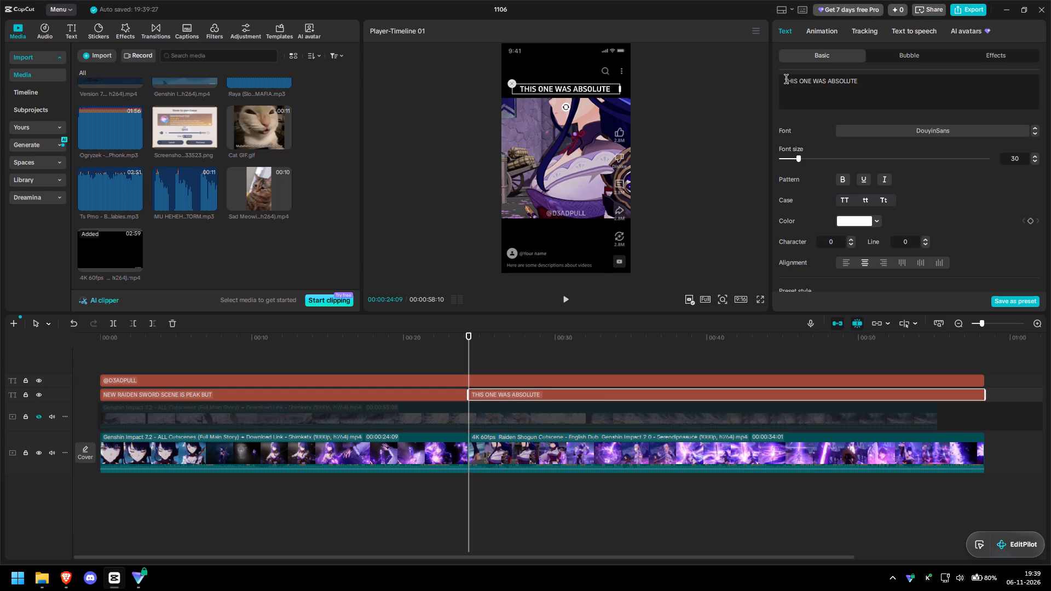
{"action": "type", "text": "CINEMA"}
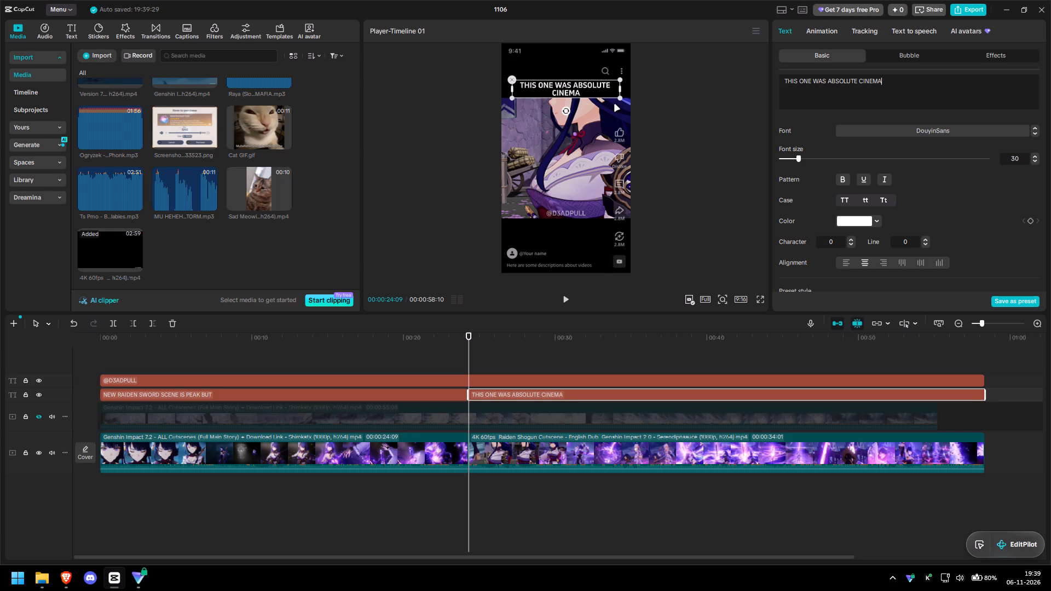
Widen the second title's text box so its wording fits on one line, and centre it above the video.
{"action": "left_click_drag", "start_coordinate": [619, 88], "coordinate": [623, 88]}
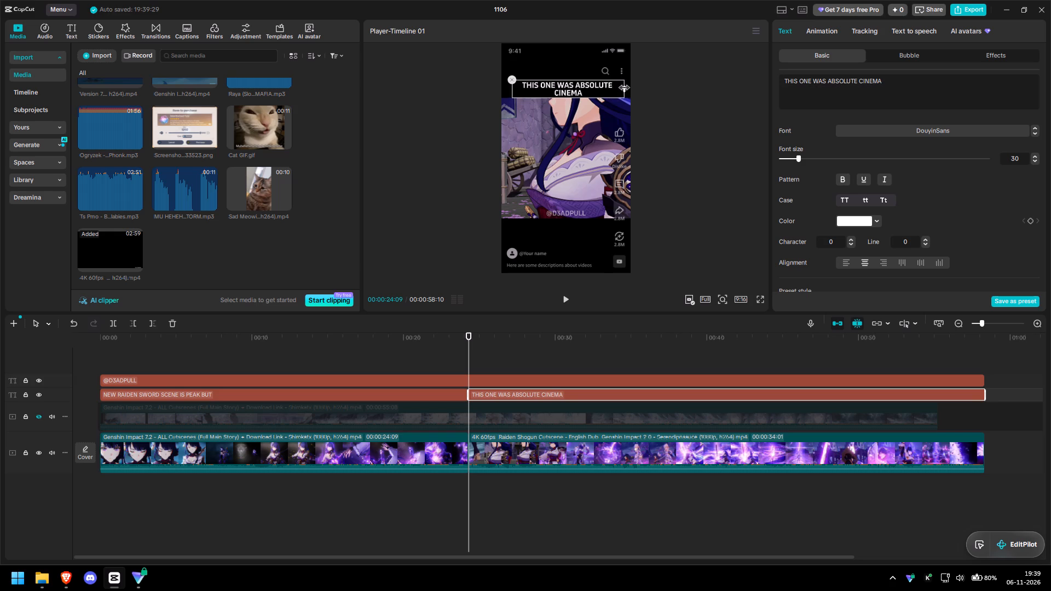
{"action": "left_click_drag", "start_coordinate": [623, 88], "coordinate": [639, 88]}
{"action": "left_click_drag", "start_coordinate": [603, 88], "coordinate": [587, 88]}
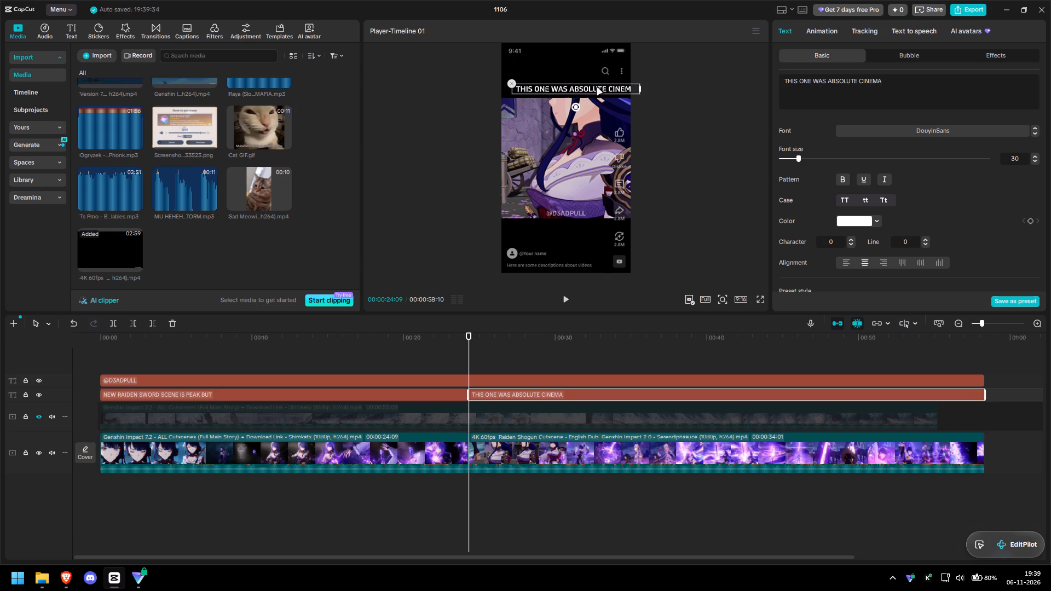
{"action": "left_click_drag", "start_coordinate": [597, 105], "coordinate": [591, 105]}
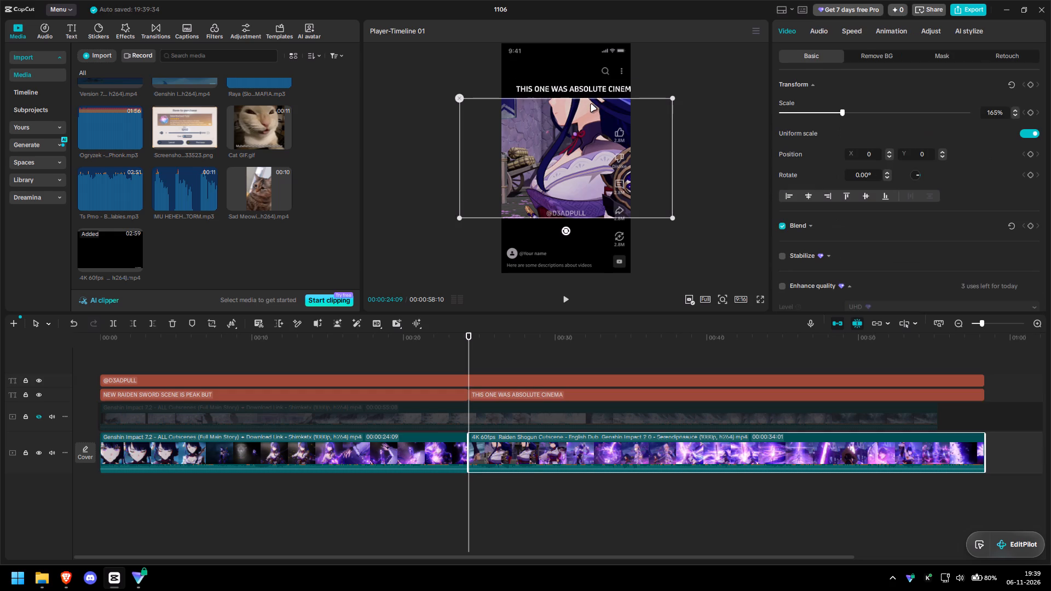
{"action": "left_click_drag", "start_coordinate": [591, 105], "coordinate": [590, 105]}
{"action": "left_click", "coordinate": [582, 90]}
{"action": "left_click_drag", "start_coordinate": [582, 90], "coordinate": [570, 91]}
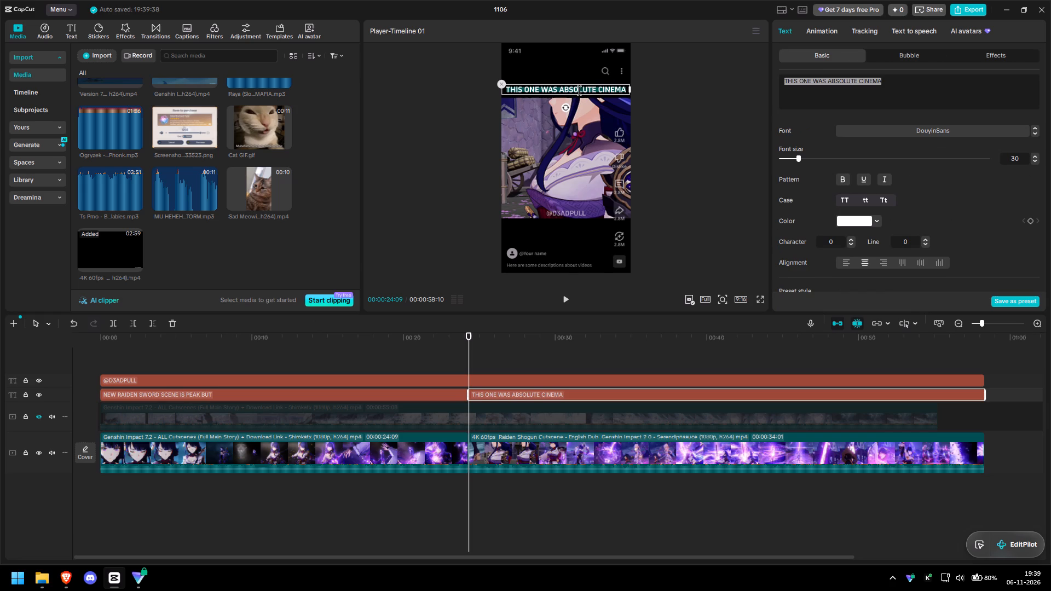
{"action": "left_click", "coordinate": [630, 91]}
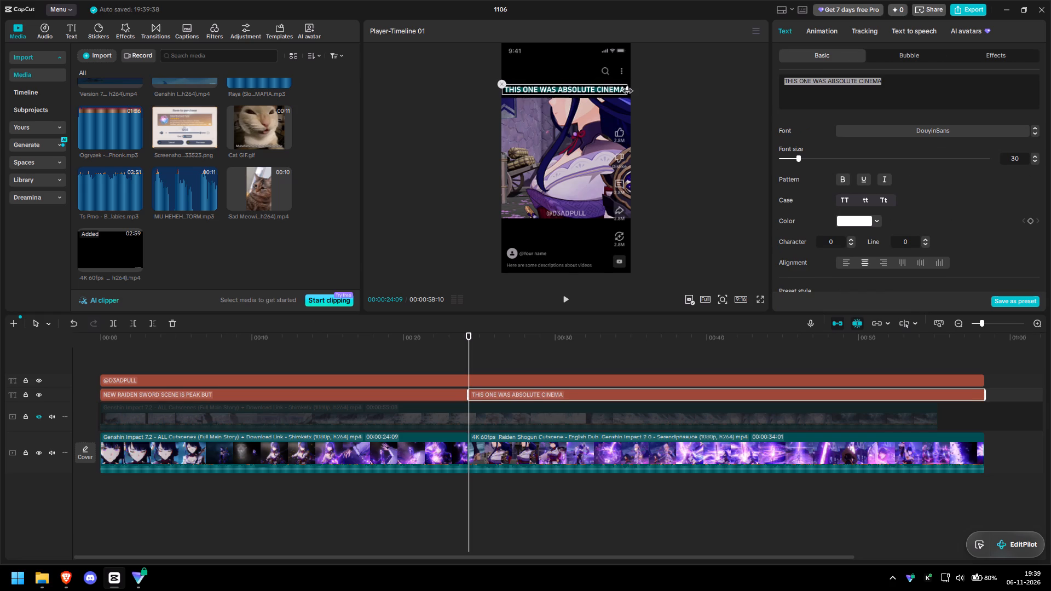
{"action": "left_click", "coordinate": [544, 395]}
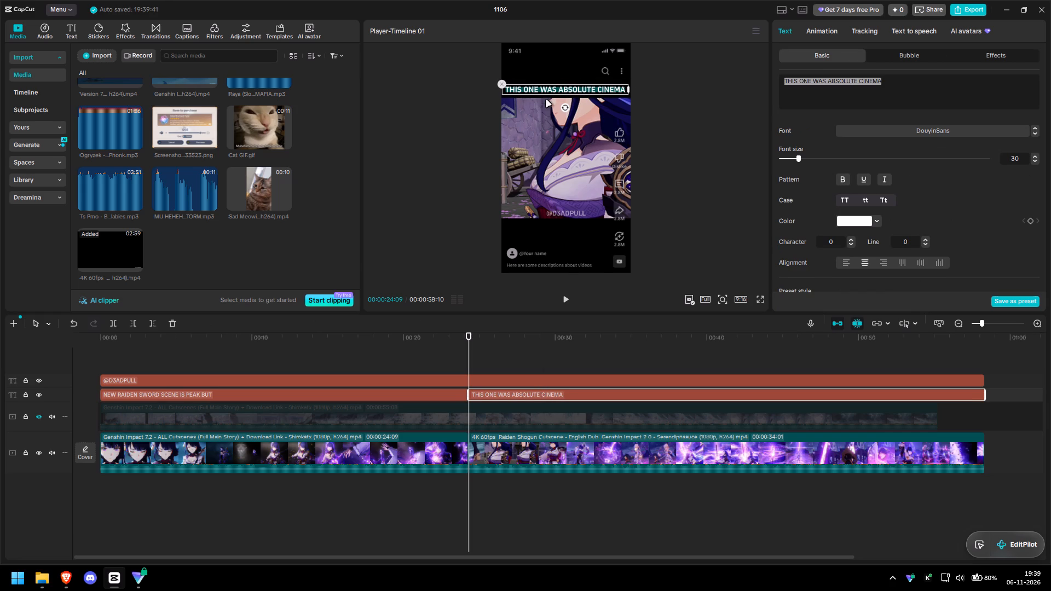
{"action": "left_click", "coordinate": [531, 338]}
{"action": "left_click_drag", "start_coordinate": [531, 338], "coordinate": [522, 338]}
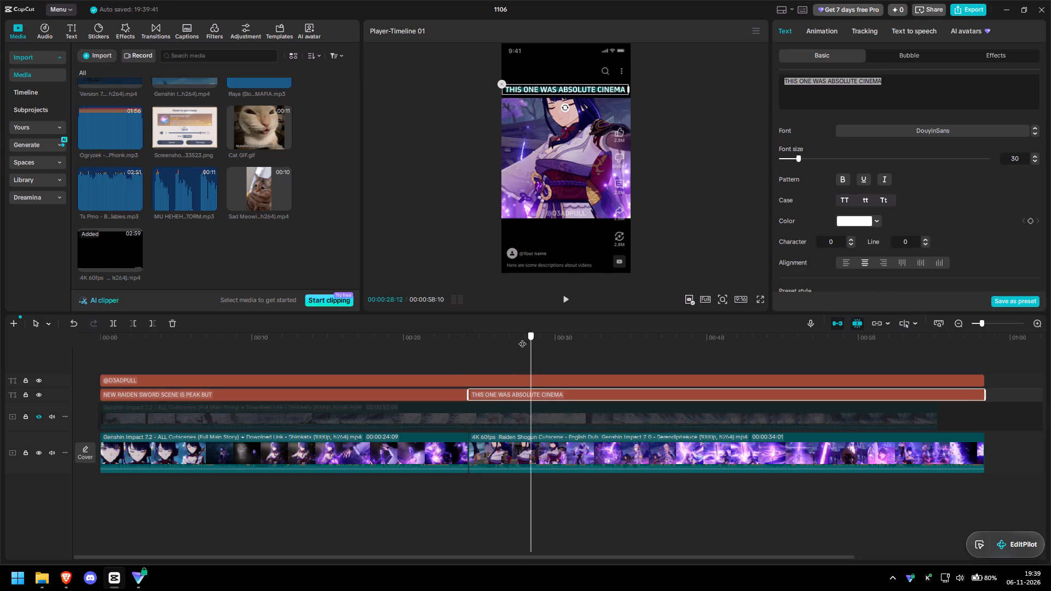
{"action": "left_click_drag", "start_coordinate": [522, 338], "coordinate": [515, 338]}
{"action": "left_click", "coordinate": [486, 350]}
{"action": "left_click", "coordinate": [500, 394]}
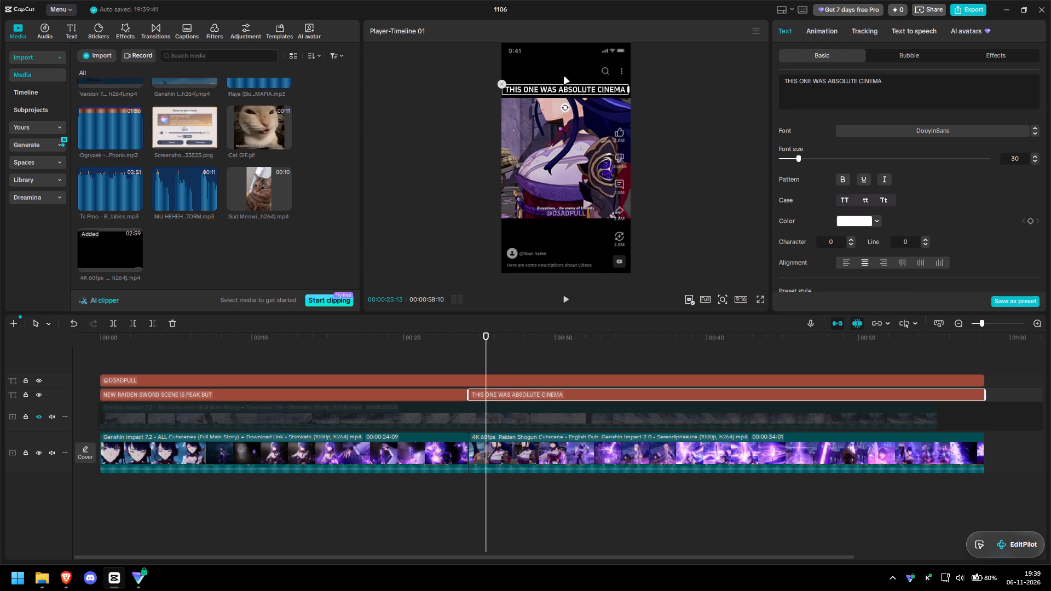
{"action": "left_click", "coordinate": [569, 90]}
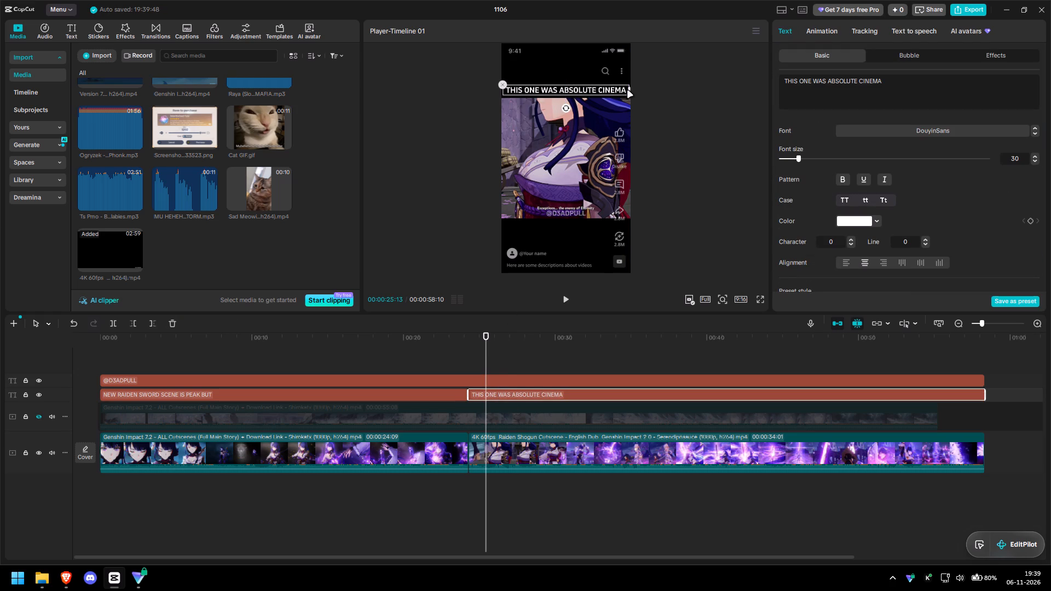
Set the font size of the "THIS ONE WAS ABSOLUTE CINEMA" title to 27.
{"action": "double_click", "coordinate": [1035, 164]}
{"action": "triple_click", "coordinate": [1035, 161]}
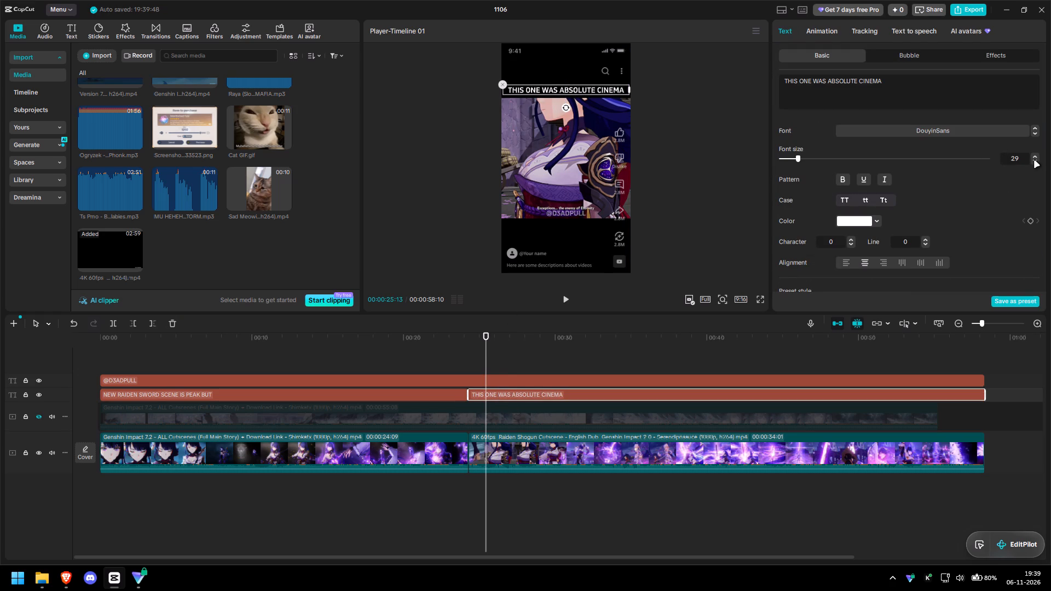
{"action": "double_click", "coordinate": [1035, 161]}
{"action": "left_click", "coordinate": [1035, 161]}
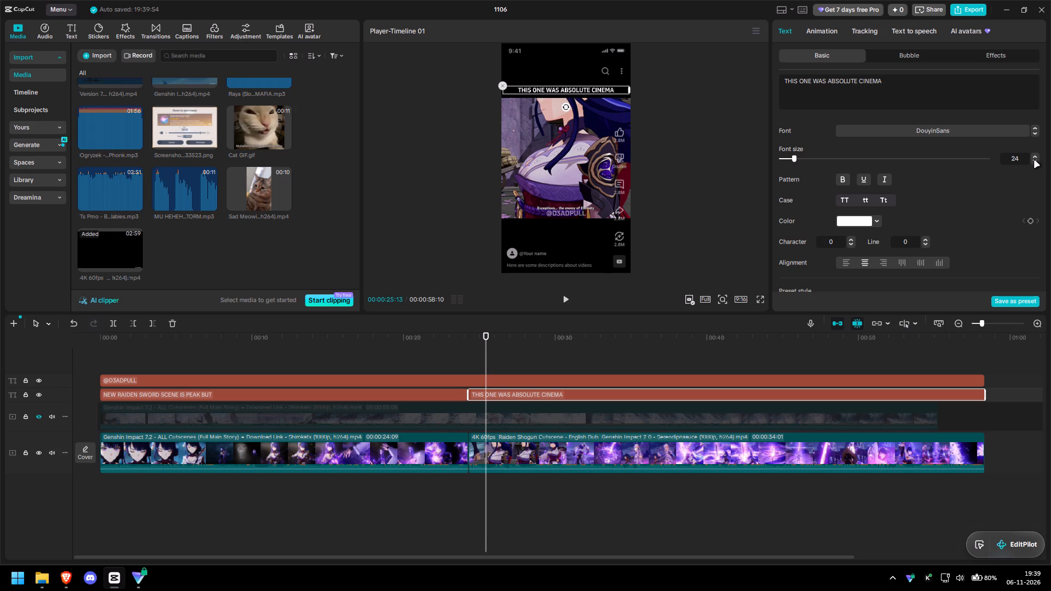
{"action": "triple_click", "coordinate": [1035, 156]}
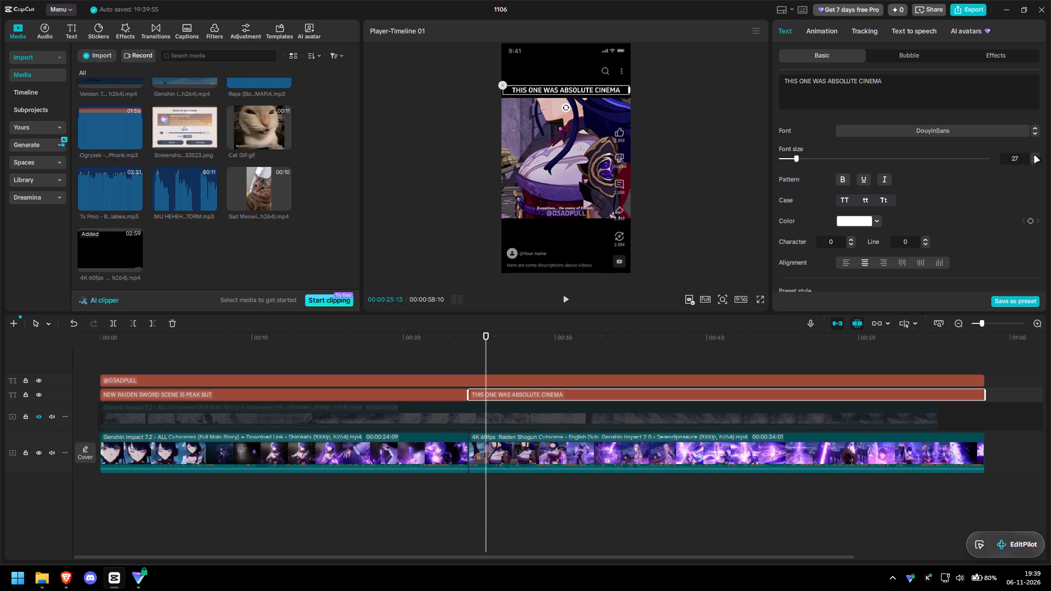
Duplicate the "THIS ONE WAS ABSOLUTE CINEMA" title, align the copy with the second cutscene's start, and place it just above the original in the frame.
{"action": "left_click", "coordinate": [559, 86]}
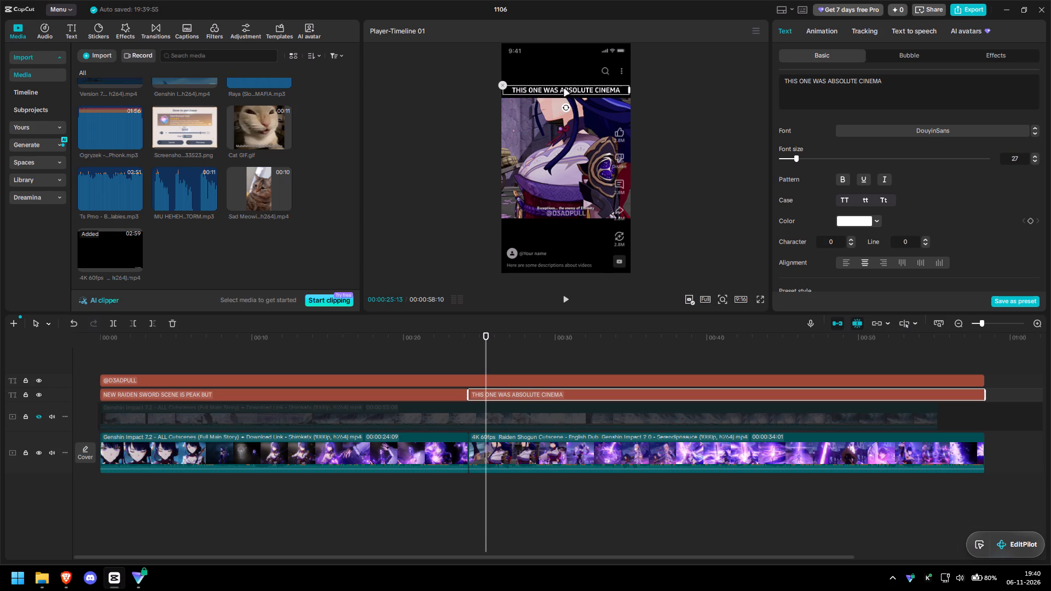
{"action": "double_click", "coordinate": [564, 89]}
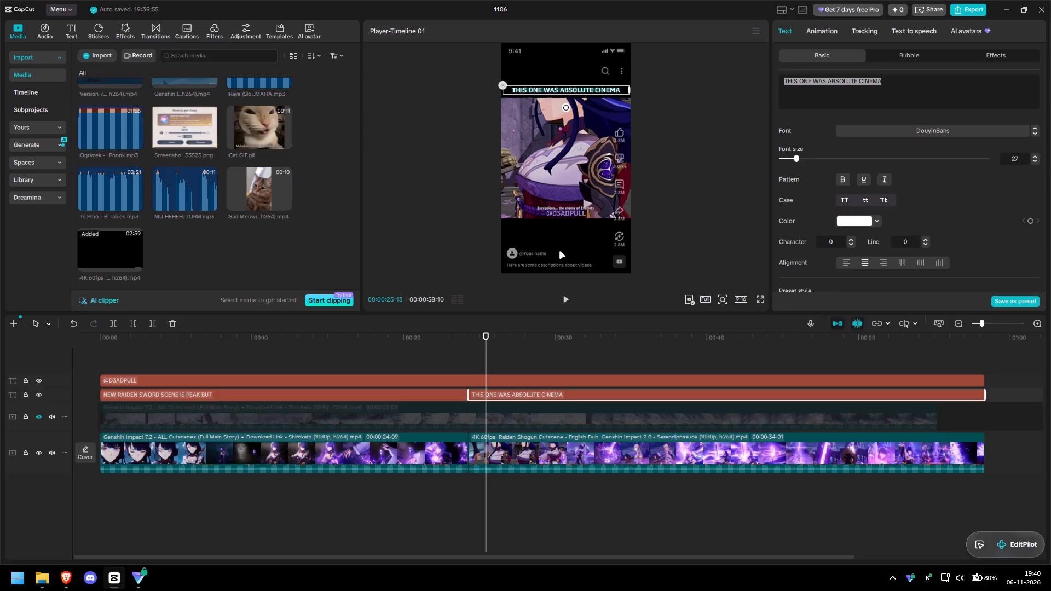
{"action": "right_click", "coordinate": [512, 393]}
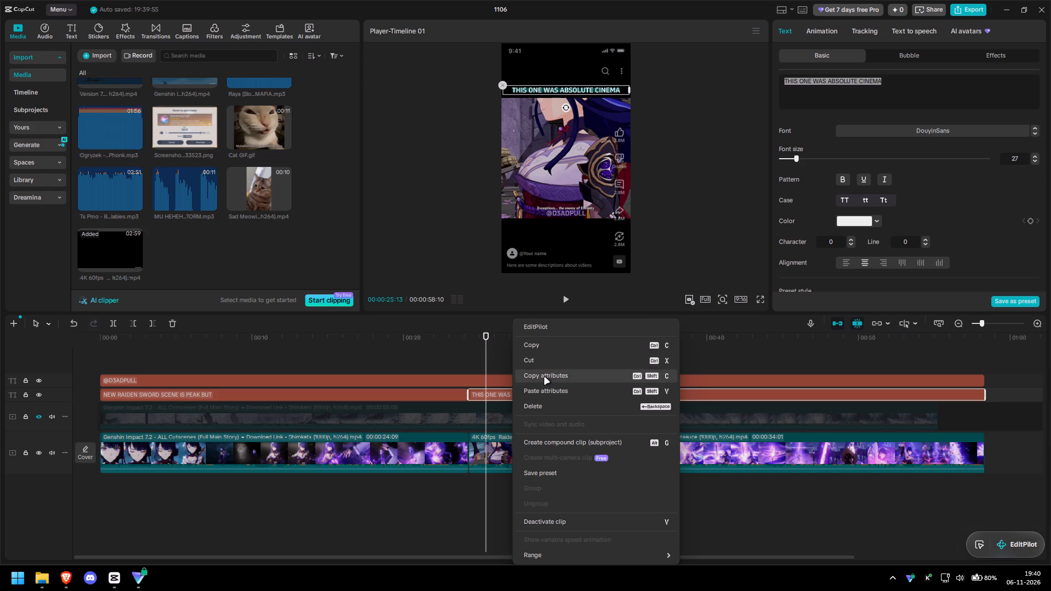
{"action": "left_click", "coordinate": [537, 347]}
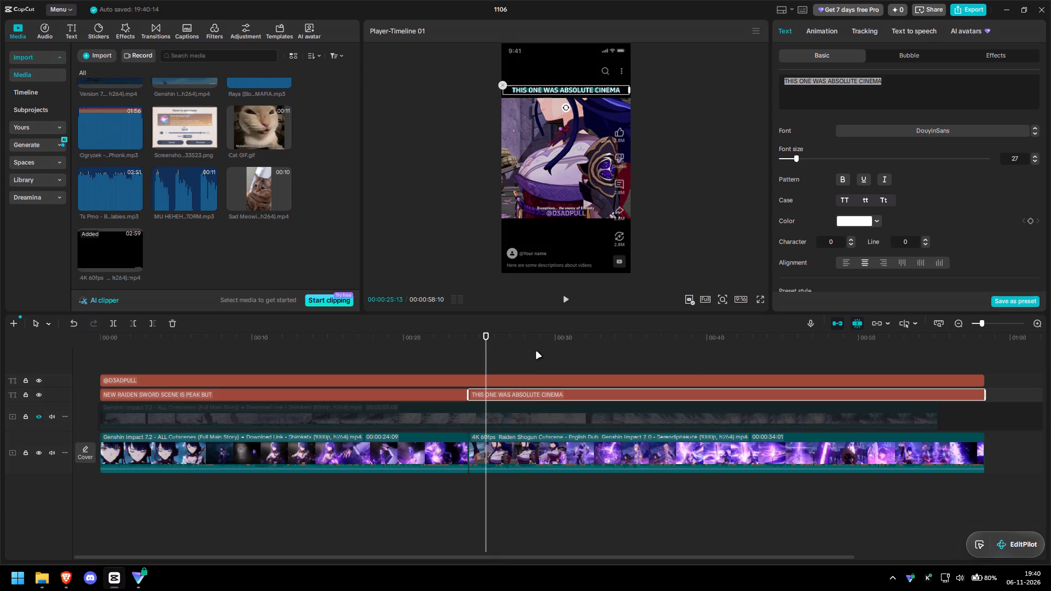
{"action": "key", "text": "ctrl+v"}
{"action": "left_click", "coordinate": [509, 348]}
{"action": "key", "text": "ctrl+v"}
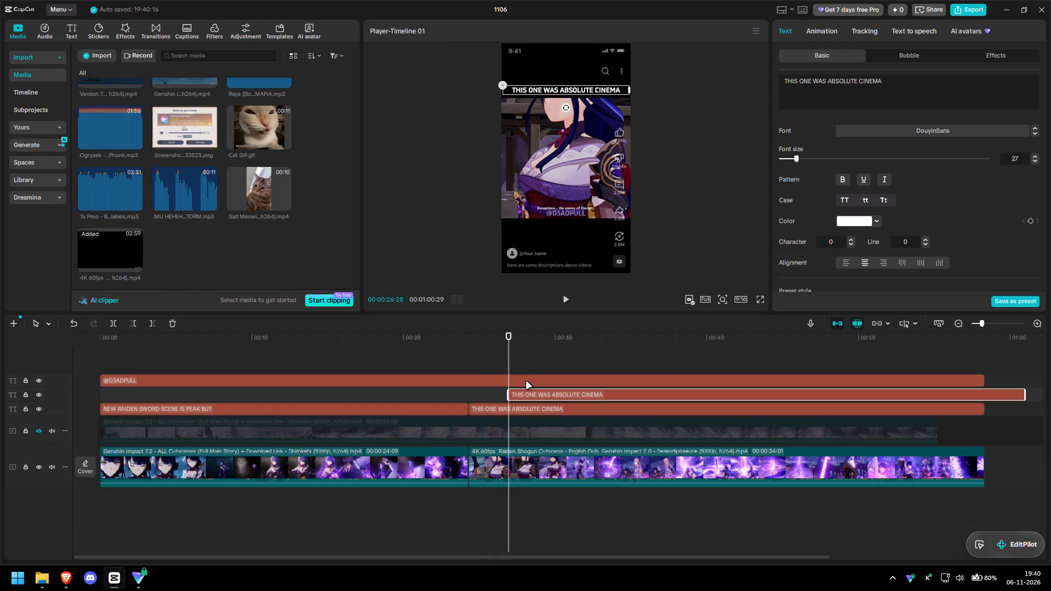
{"action": "left_click_drag", "start_coordinate": [531, 396], "coordinate": [489, 398]}
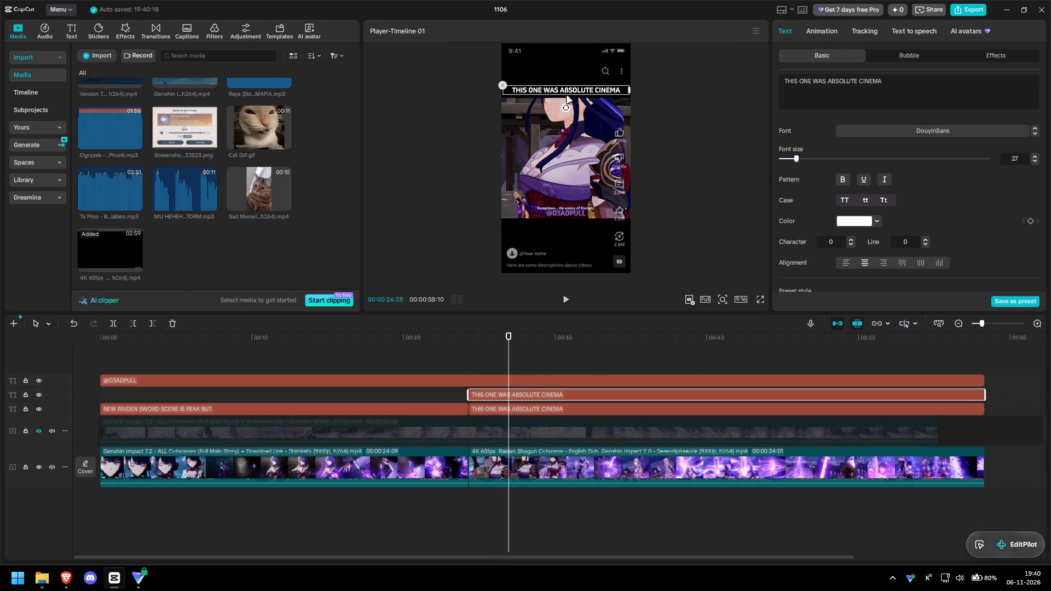
{"action": "left_click_drag", "start_coordinate": [567, 89], "coordinate": [567, 77]}
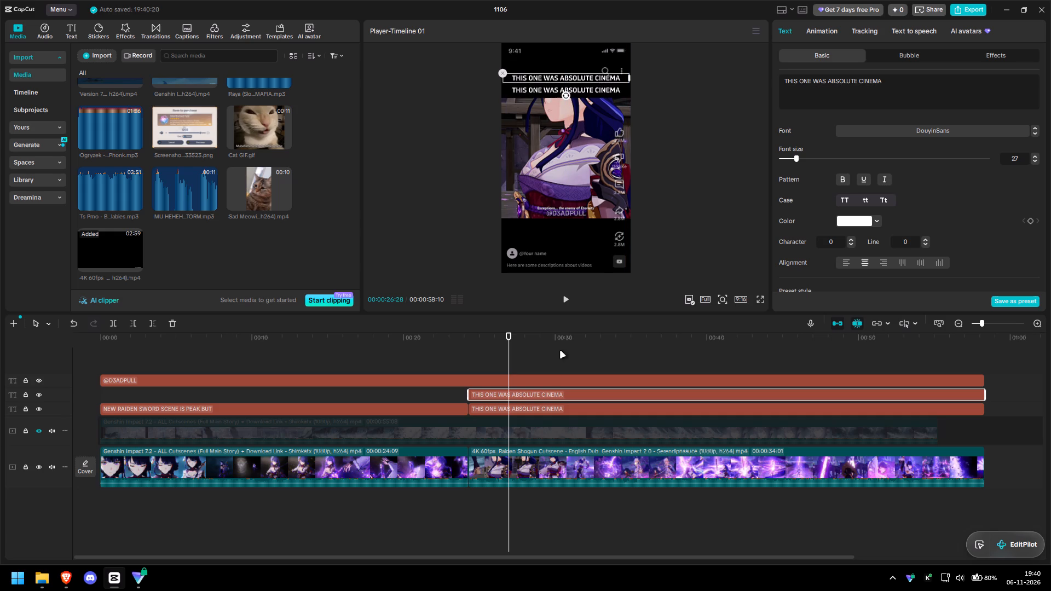
Shorten the lower title's wording over the second cutscene to "ABSOLUTE CINEMA".
{"action": "left_click", "coordinate": [551, 408]}
{"action": "double_click", "coordinate": [551, 408]}
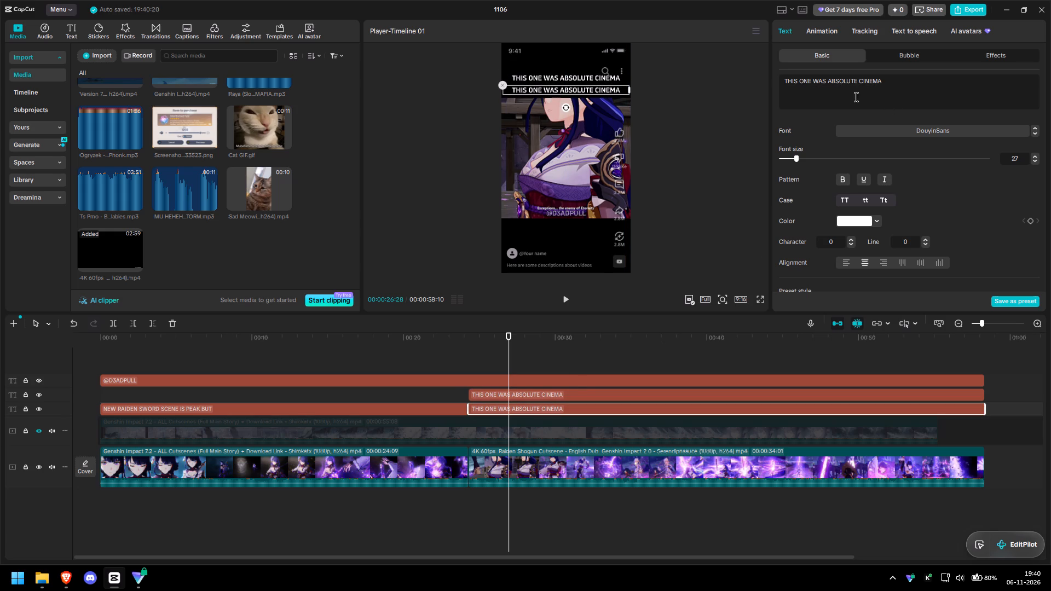
{"action": "left_click", "coordinate": [825, 83]}
{"action": "key", "text": "BackSpace"}
{"action": "key", "text": "BackSpace"}
{"action": "key", "text": "BackSpace"}
{"action": "key", "text": "BackSpace"}
{"action": "key", "text": "BackSpace"}
{"action": "key", "text": "BackSpace"}
{"action": "key", "text": "BackSpace"}
{"action": "key", "text": "BackSpace"}
{"action": "key", "text": "BackSpace"}
{"action": "key", "text": "BackSpace"}
{"action": "key", "text": "BackSpace"}
{"action": "key", "text": "BackSpace"}
{"action": "key", "text": "BackSpace"}
{"action": "key", "text": "BackSpace"}
{"action": "key", "text": "BackSpace"}
{"action": "key", "text": "BackSpace"}
{"action": "key", "text": "BackSpace"}
{"action": "key", "text": "BackSpace"}
{"action": "key", "text": "BackSpace"}
{"action": "key", "text": "BackSpace"}
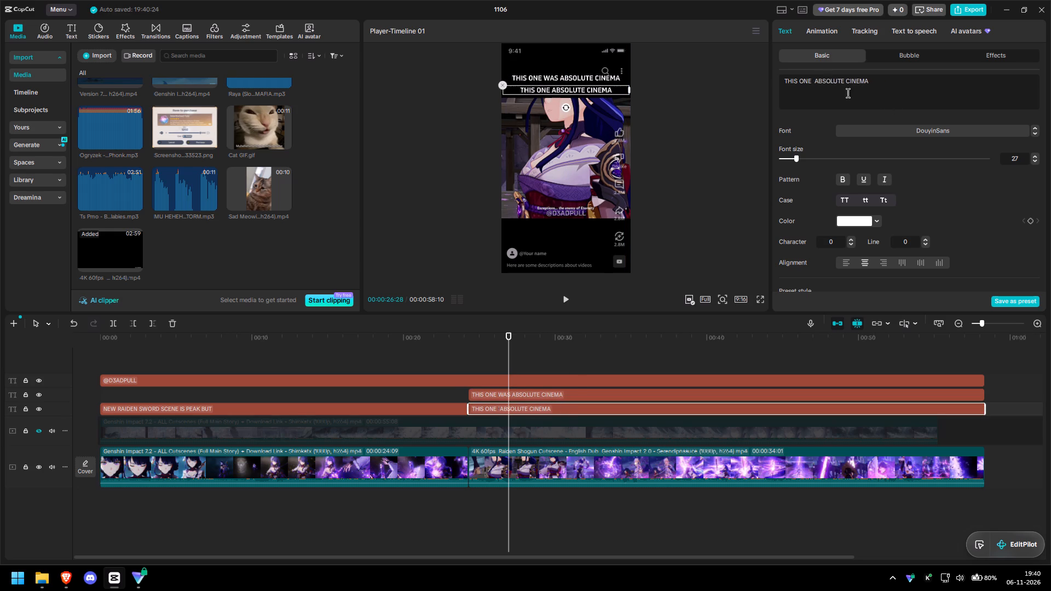
Shorten the upper title's wording to "THIS ONE WAS".
{"action": "left_click", "coordinate": [565, 78]}
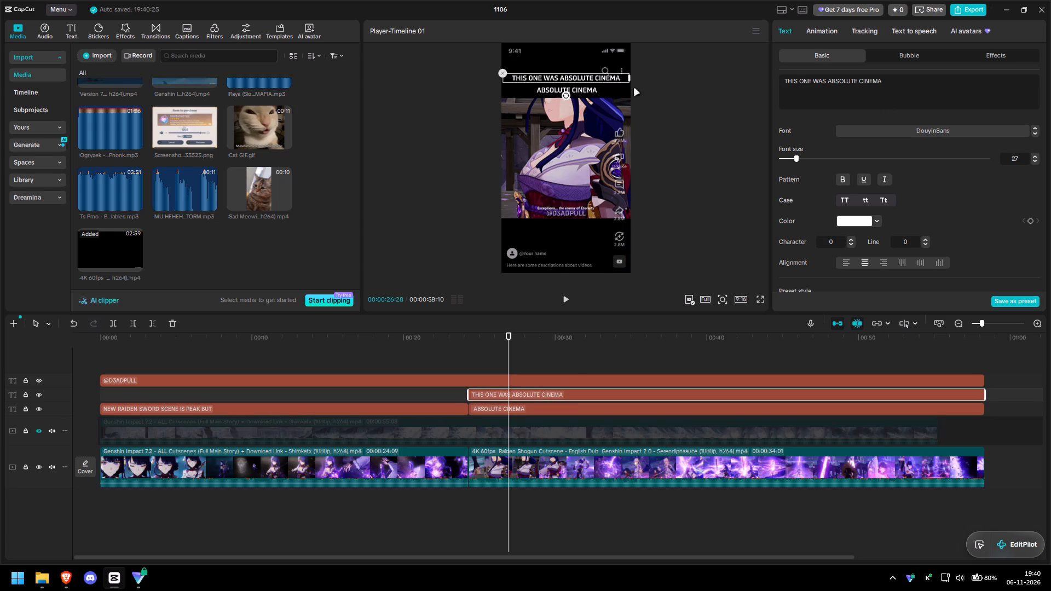
{"action": "left_click", "coordinate": [885, 82]}
{"action": "key", "text": "BackSpace"}
{"action": "key", "text": "BackSpace"}
{"action": "key", "text": "BackSpace"}
{"action": "key", "text": "BackSpace"}
{"action": "key", "text": "BackSpace"}
{"action": "key", "text": "BackSpace"}
{"action": "key", "text": "BackSpace"}
{"action": "key", "text": "BackSpace"}
{"action": "key", "text": "BackSpace"}
{"action": "key", "text": "BackSpace"}
{"action": "key", "text": "BackSpace"}
{"action": "key", "text": "BackSpace"}
{"action": "key", "text": "BackSpace"}
{"action": "key", "text": "BackSpace"}
{"action": "key", "text": "BackSpace"}
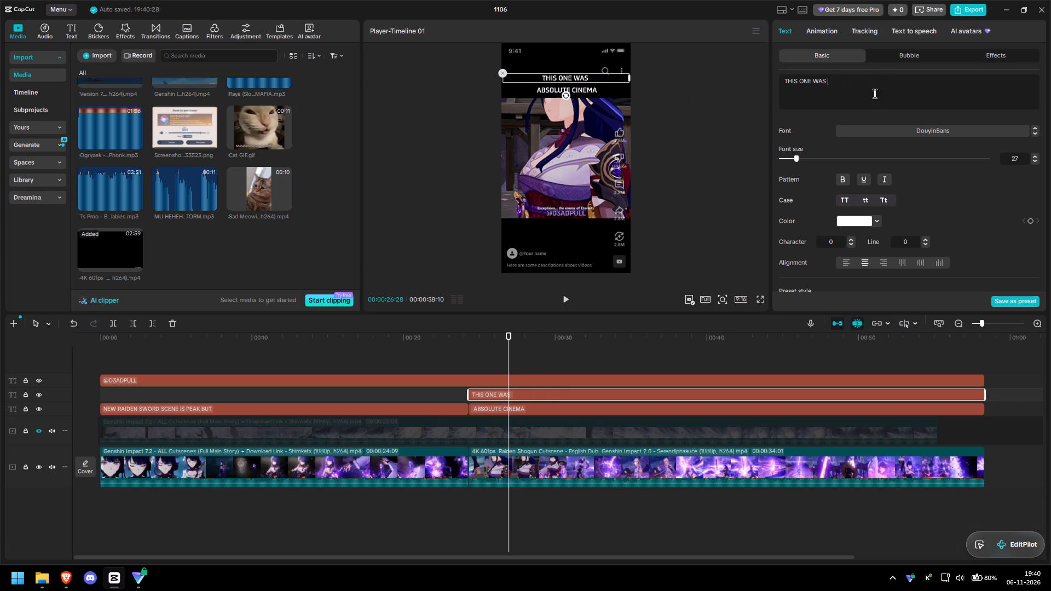
Narrow the "THIS ONE WAS" text box to fit its wording and centre it above "ABSOLUTE CINEMA".
{"action": "left_click_drag", "start_coordinate": [628, 76], "coordinate": [627, 76]}
{"action": "left_click_drag", "start_coordinate": [627, 76], "coordinate": [559, 73]}
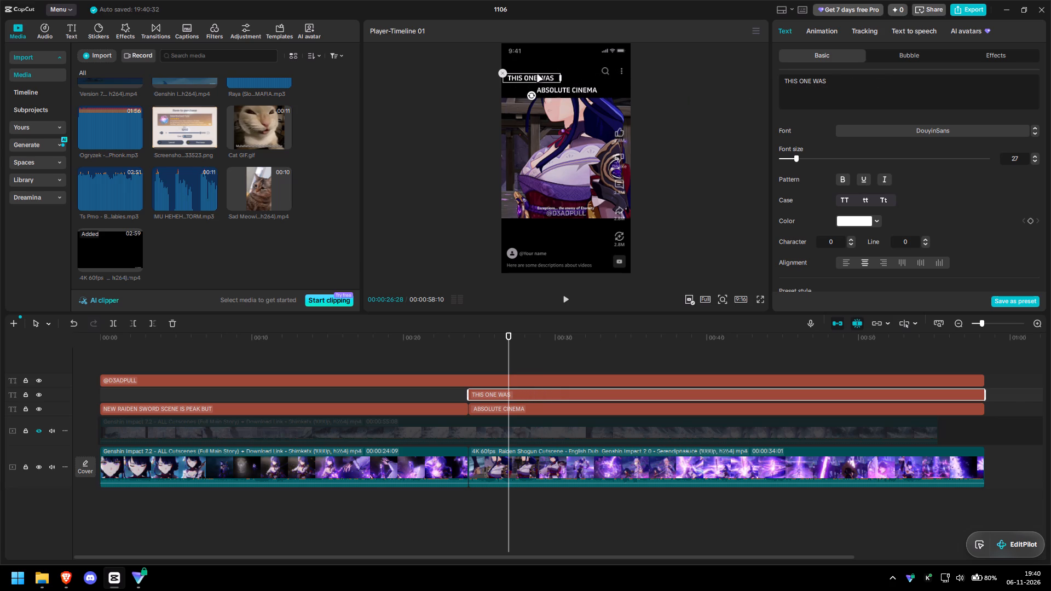
{"action": "left_click_drag", "start_coordinate": [536, 78], "coordinate": [570, 79]}
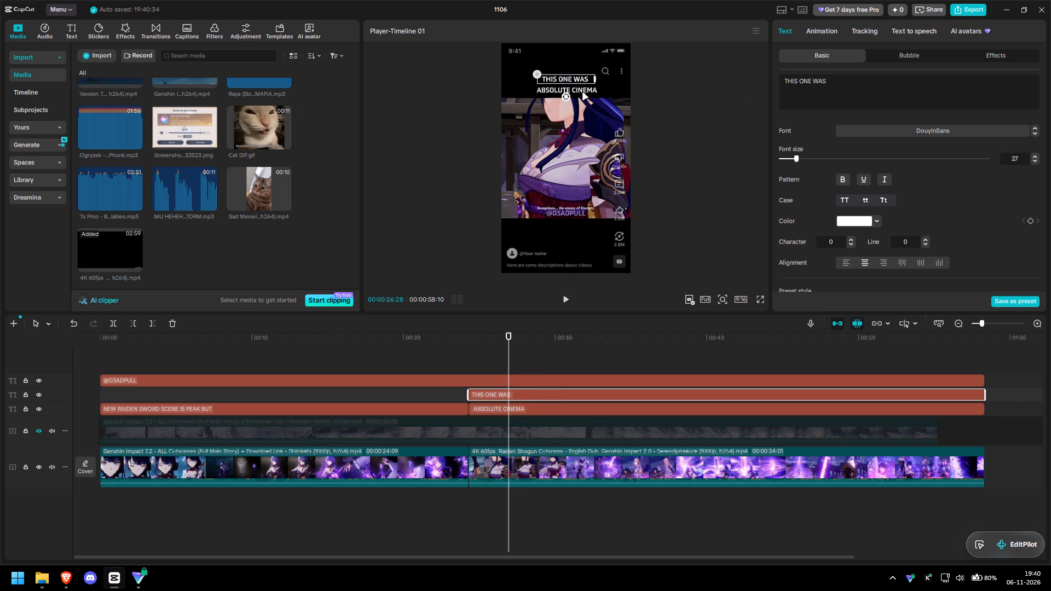
Enlarge the "ABSOLUTE CINEMA" title to font size 39, widen its text box to fit one line, and centre it under "THIS ONE WAS".
{"action": "left_click", "coordinate": [583, 93]}
{"action": "left_click_drag", "start_coordinate": [628, 91], "coordinate": [564, 93]}
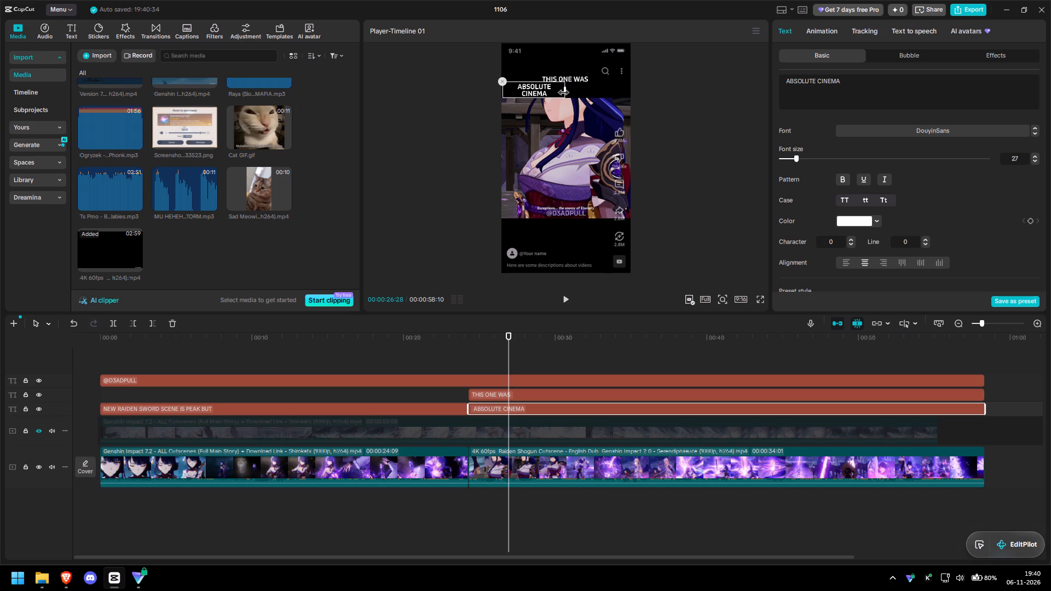
{"action": "left_click_drag", "start_coordinate": [564, 93], "coordinate": [570, 94]}
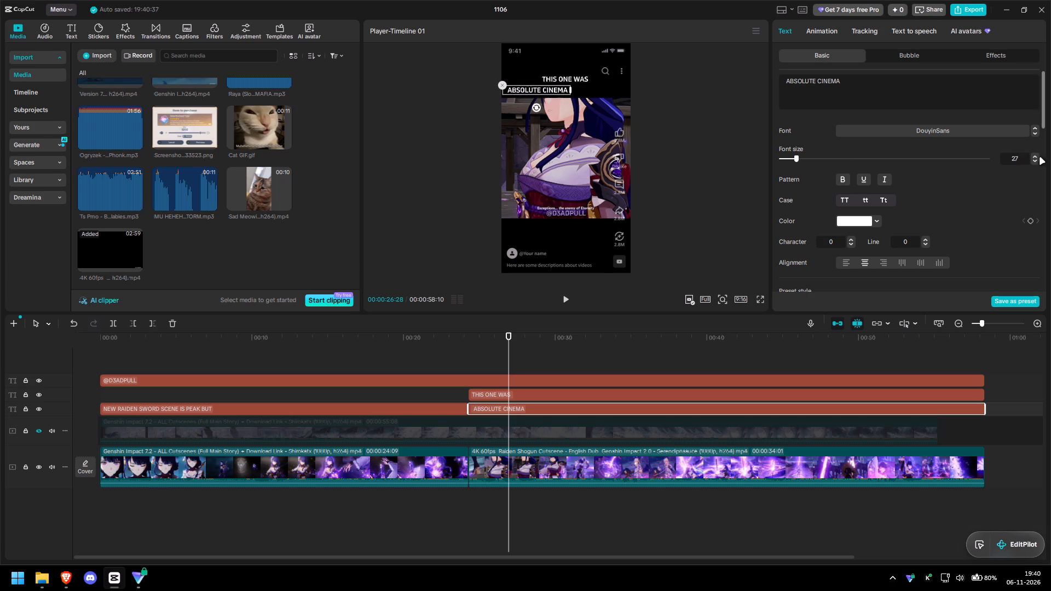
{"action": "left_click_drag", "start_coordinate": [799, 159], "coordinate": [805, 158]}
{"action": "left_click_drag", "start_coordinate": [571, 90], "coordinate": [593, 90]}
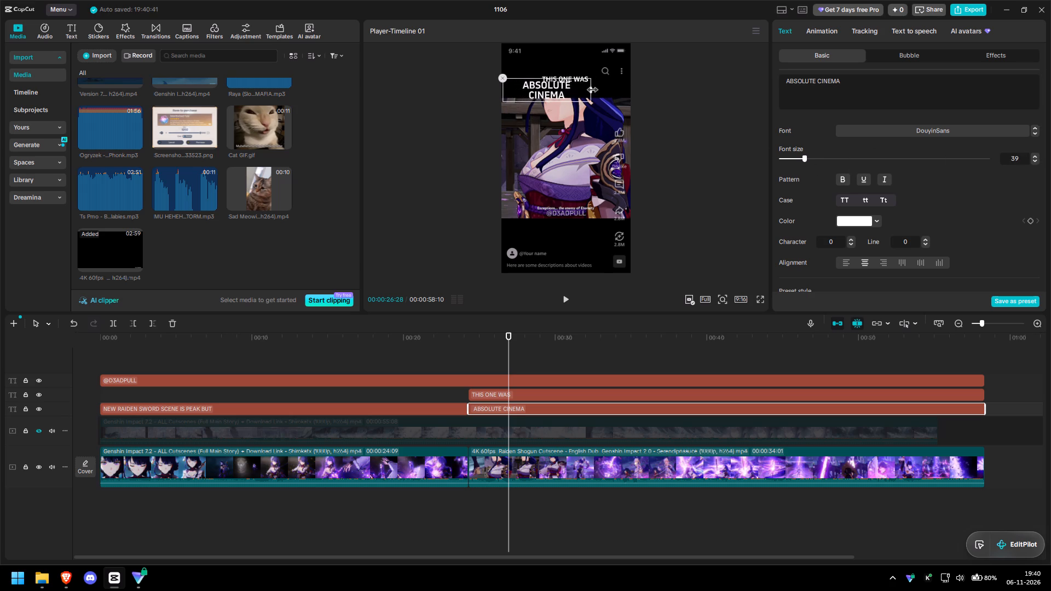
{"action": "left_click_drag", "start_coordinate": [593, 90], "coordinate": [654, 93]}
{"action": "left_click_drag", "start_coordinate": [602, 90], "coordinate": [589, 88]}
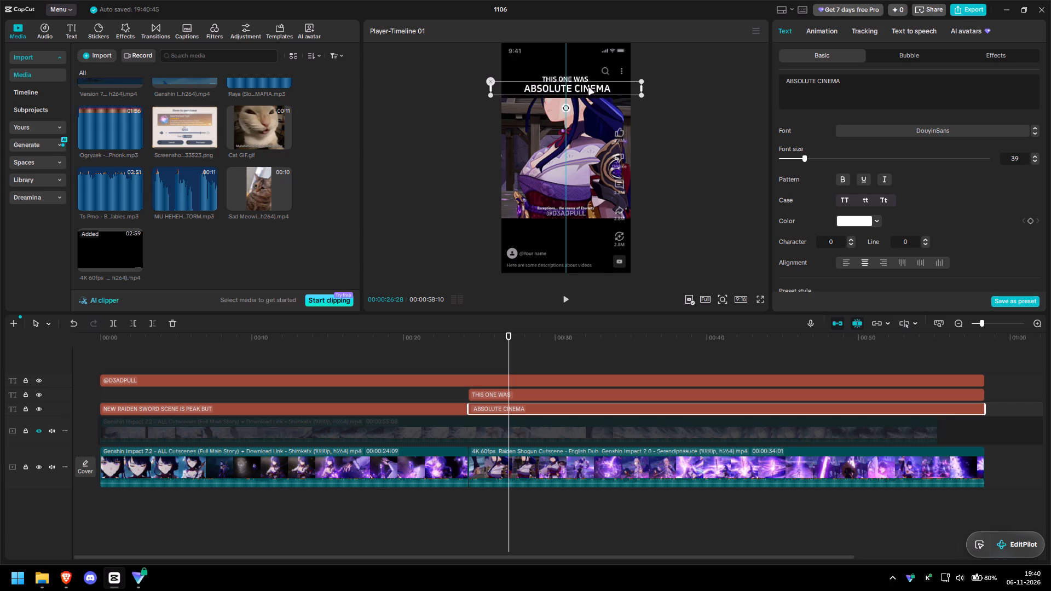
{"action": "left_click_drag", "start_coordinate": [589, 88], "coordinate": [589, 91]}
Reduce the "THIS ONE WAS" title's font size to 23 and centre it closely above "ABSOLUTE CINEMA".
{"action": "left_click", "coordinate": [580, 74]}
{"action": "left_click", "coordinate": [578, 80]}
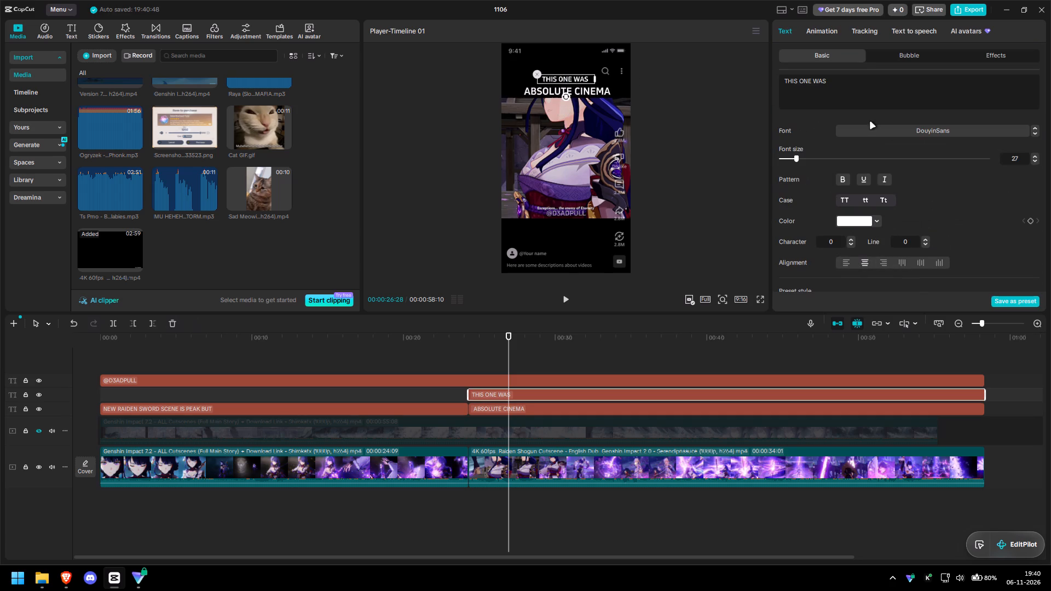
{"action": "left_click", "coordinate": [797, 158]}
{"action": "left_click", "coordinate": [574, 82]}
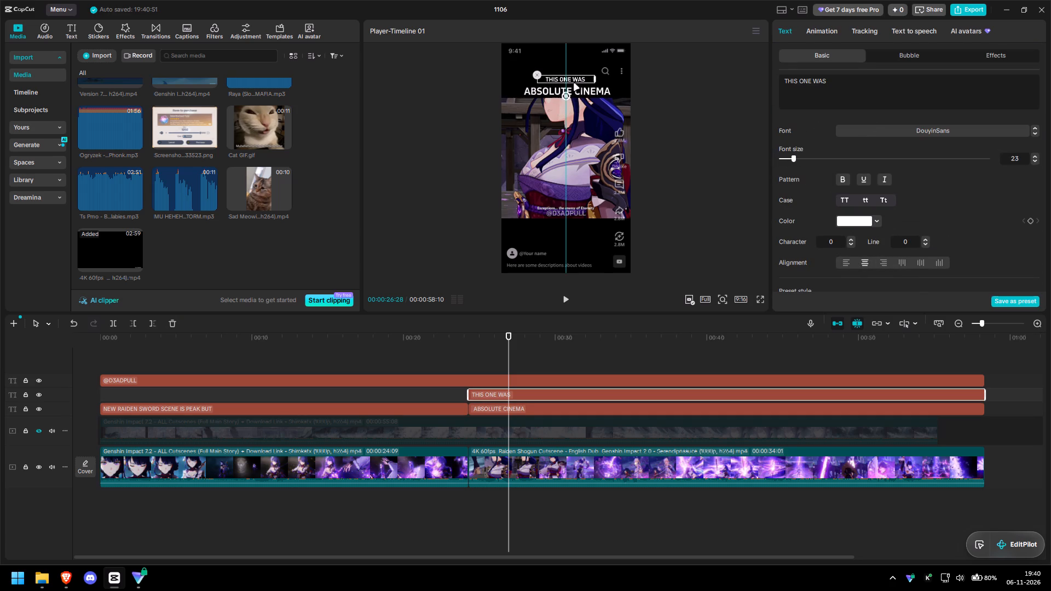
Remove the word "ONE" from the upper title so it reads "THIS WAS".
{"action": "left_click", "coordinate": [813, 77]}
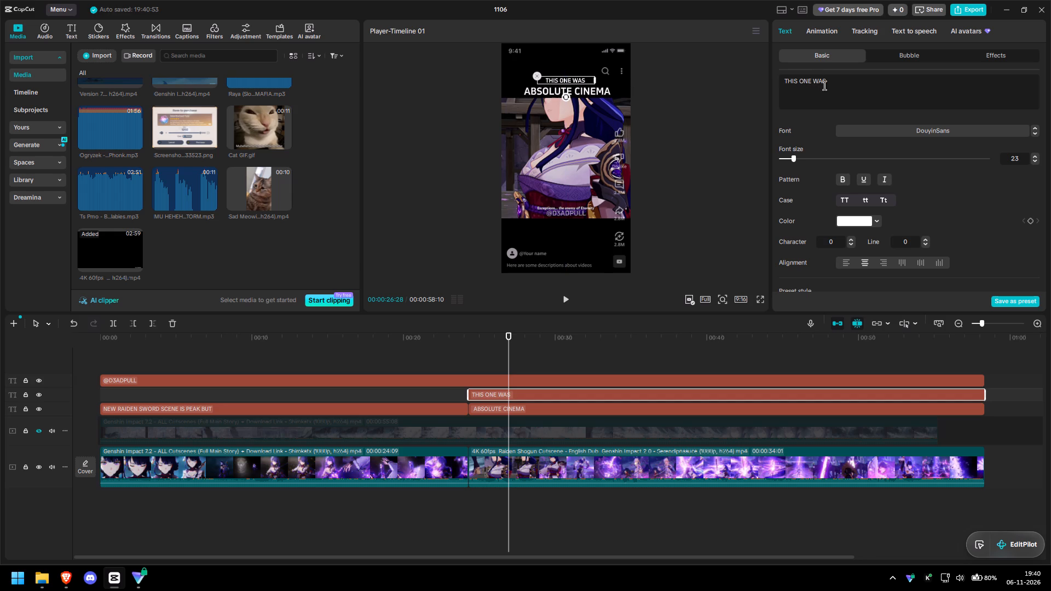
{"action": "left_click", "coordinate": [813, 82]}
{"action": "key", "text": "BackSpace"}
{"action": "key", "text": "BackSpace"}
{"action": "key", "text": "BackSpace"}
{"action": "key", "text": "BackSpace"}
{"action": "key", "text": "BackSpace"}
{"action": "key", "text": "space"}
Set the font size of the "THIS WAS" title to 29.
{"action": "triple_click", "coordinate": [1033, 155]}
{"action": "triple_click", "coordinate": [1033, 155]}
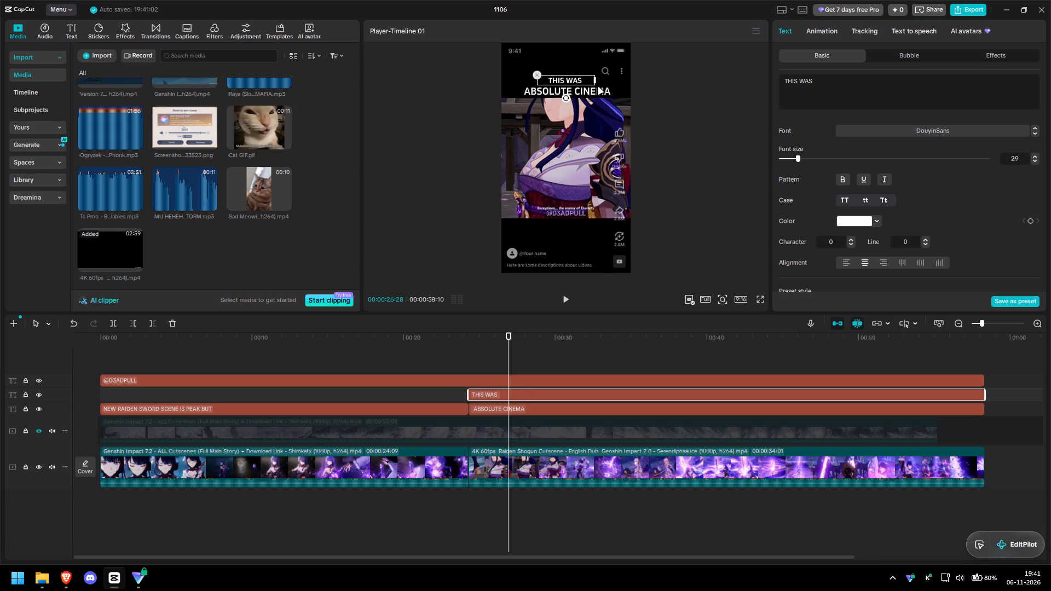
Colour the "ABSOLUTE CINEMA" title text red, FD0000.
{"action": "left_click", "coordinate": [598, 88]}
{"action": "double_click", "coordinate": [587, 90]}
{"action": "left_click", "coordinate": [865, 223]}
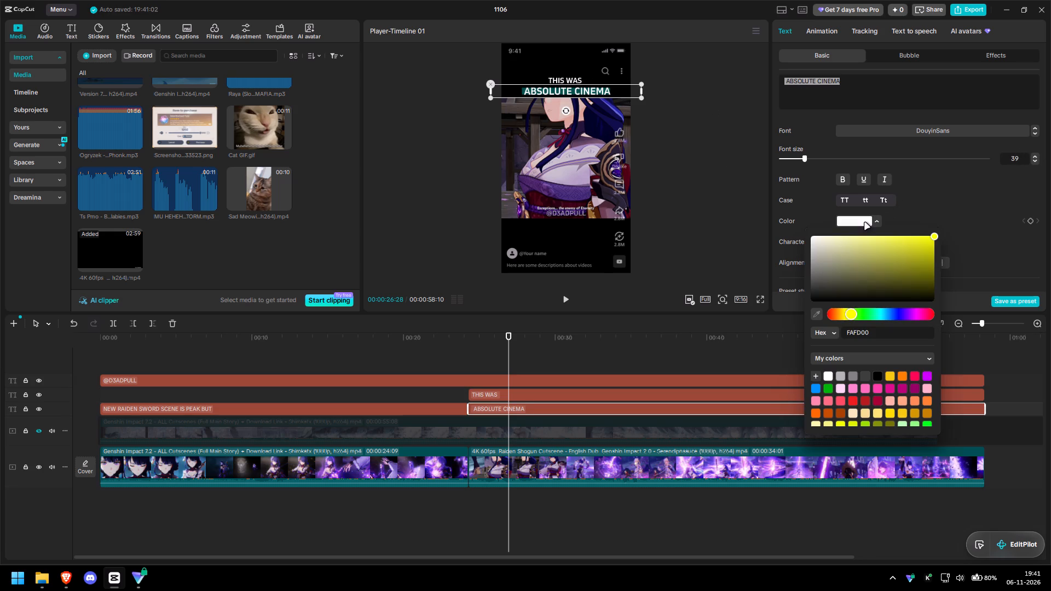
{"action": "left_click_drag", "start_coordinate": [851, 312], "coordinate": [827, 315]}
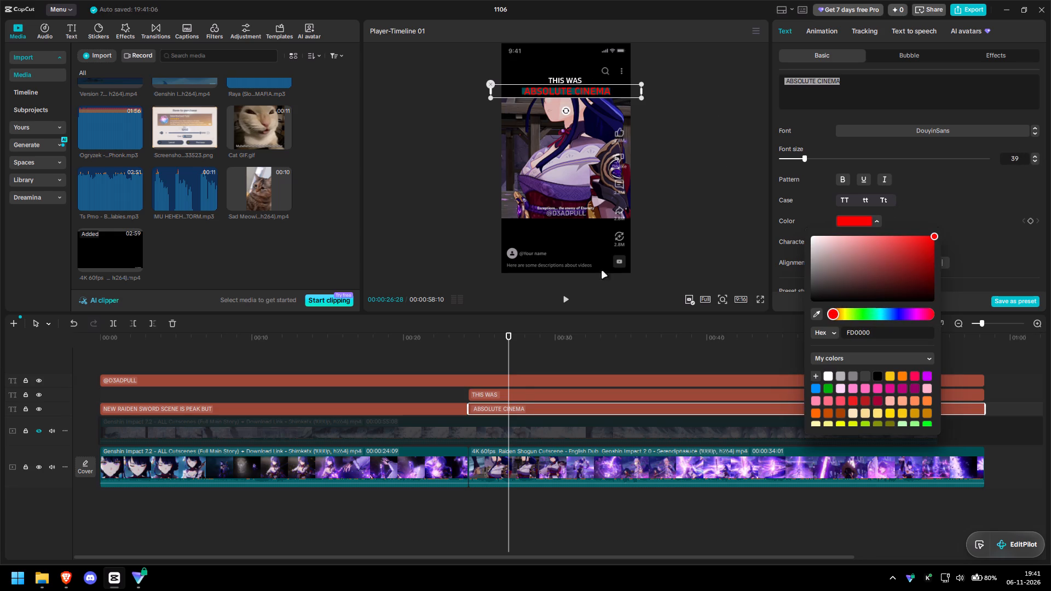
{"action": "left_click", "coordinate": [408, 226]}
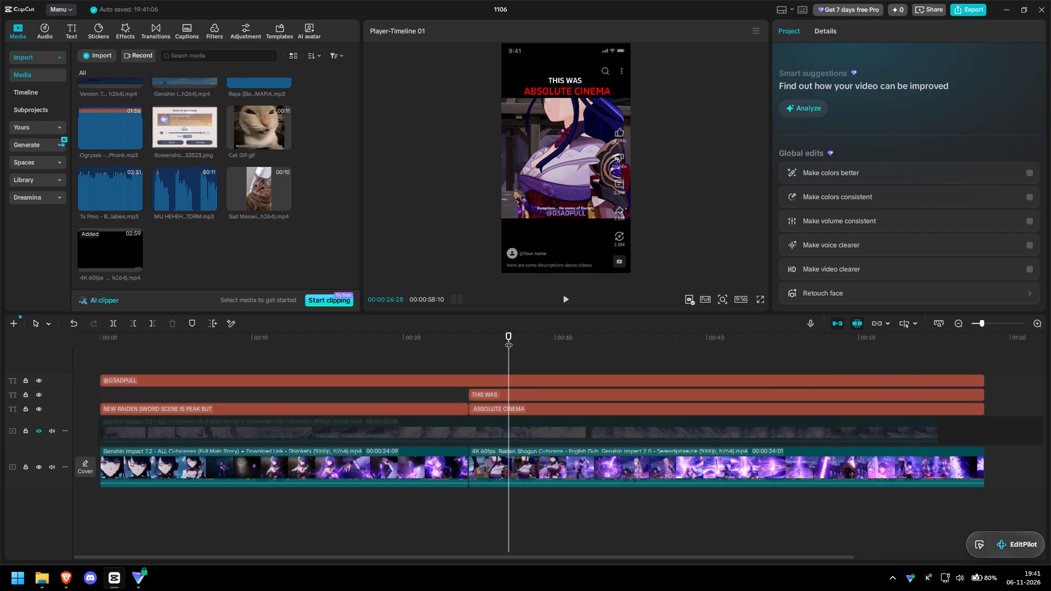
Check the titles across the timeline, return the playhead to the start, and import Raya (Slowed) - MAFIA.mp3 from Downloads.
{"action": "left_click_drag", "start_coordinate": [508, 339], "coordinate": [457, 339]}
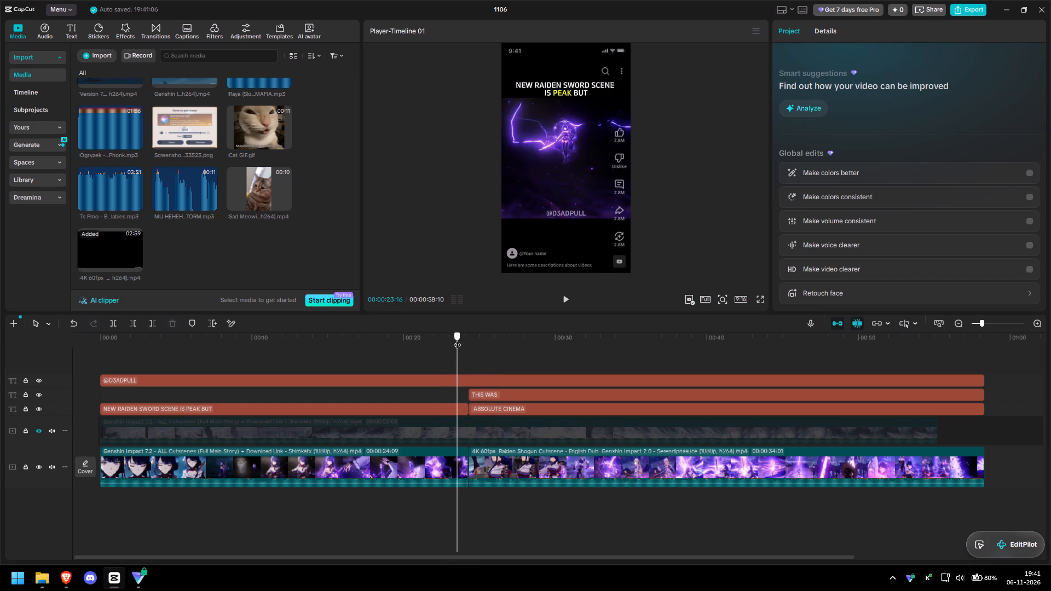
{"action": "left_click_drag", "start_coordinate": [457, 339], "coordinate": [691, 354]}
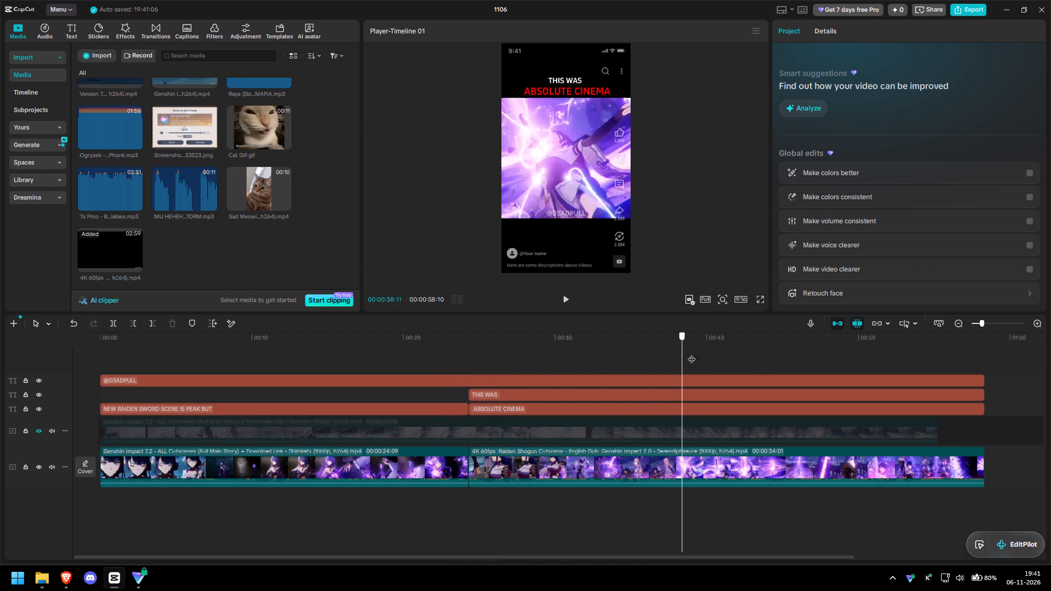
{"action": "left_click_drag", "start_coordinate": [691, 354], "coordinate": [984, 352]}
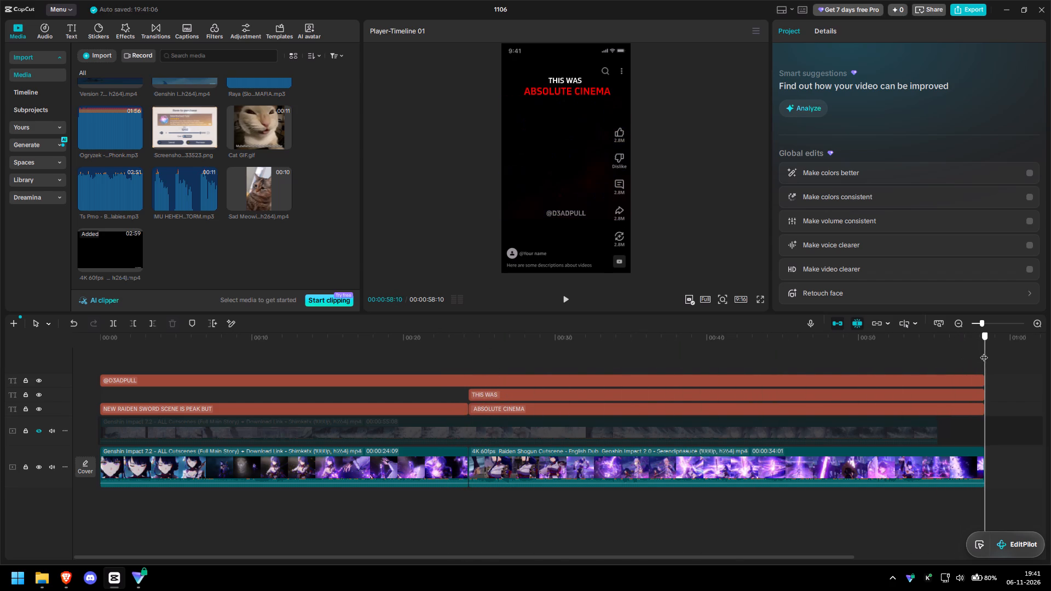
{"action": "left_click_drag", "start_coordinate": [984, 352], "coordinate": [97, 373]}
{"action": "left_click", "coordinate": [267, 251]}
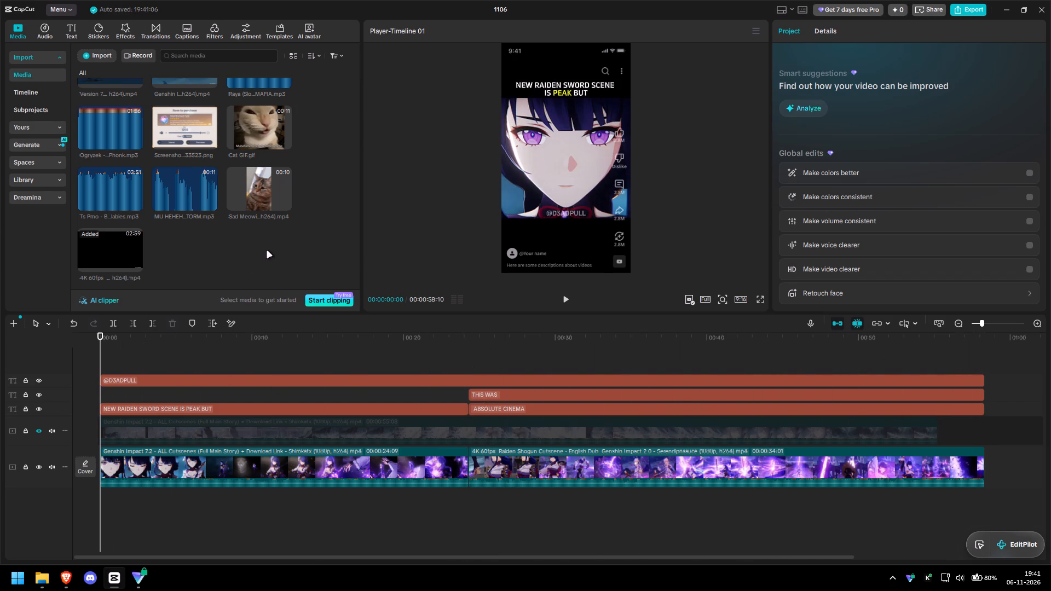
{"action": "key", "text": "ctrl+i"}
{"action": "scroll", "coordinate": [280, 219], "scroll_direction": "down", "scroll_amount": 2}
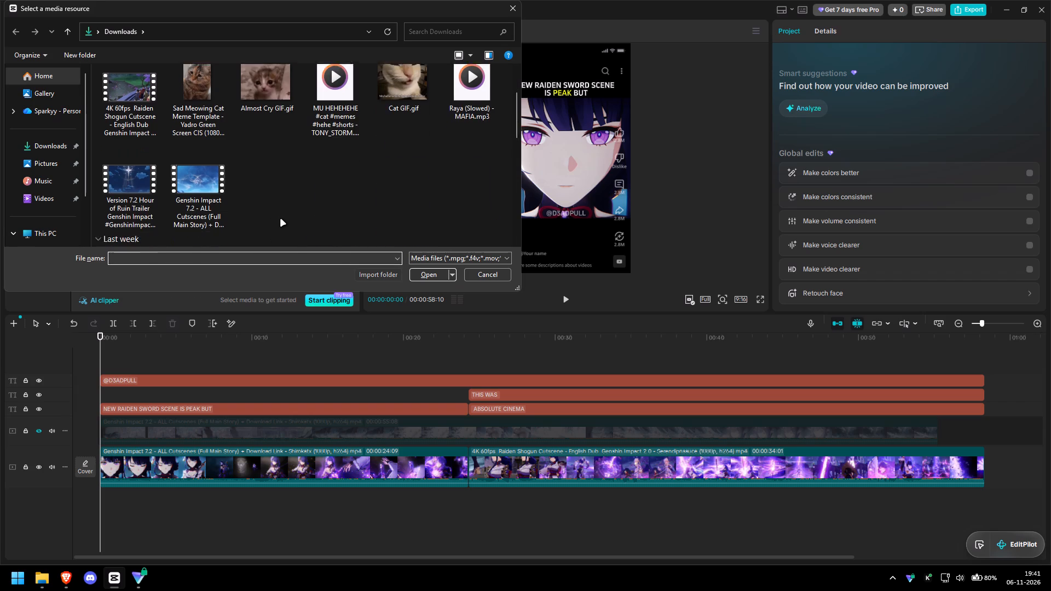
{"action": "scroll", "coordinate": [281, 219], "scroll_direction": "down", "scroll_amount": 1}
{"action": "scroll", "coordinate": [281, 219], "scroll_direction": "up", "scroll_amount": 3}
{"action": "left_click", "coordinate": [476, 119]}
{"action": "left_click", "coordinate": [441, 271]}
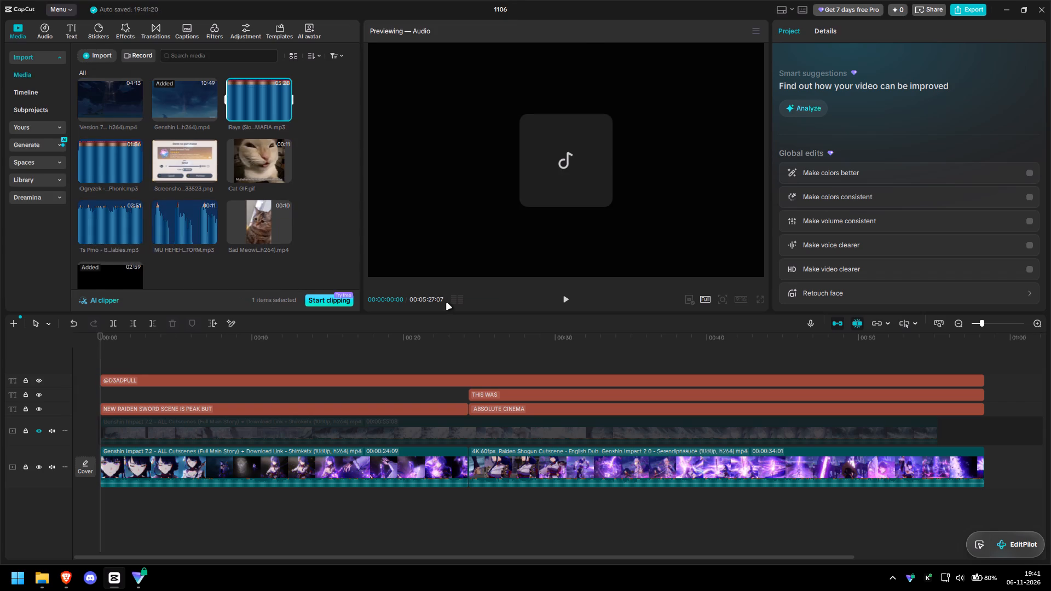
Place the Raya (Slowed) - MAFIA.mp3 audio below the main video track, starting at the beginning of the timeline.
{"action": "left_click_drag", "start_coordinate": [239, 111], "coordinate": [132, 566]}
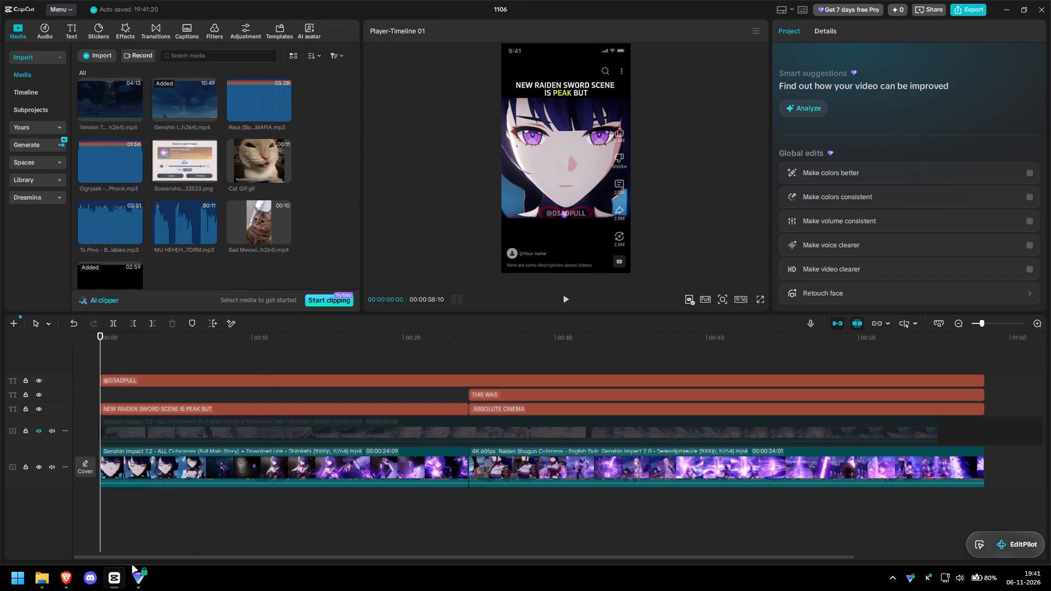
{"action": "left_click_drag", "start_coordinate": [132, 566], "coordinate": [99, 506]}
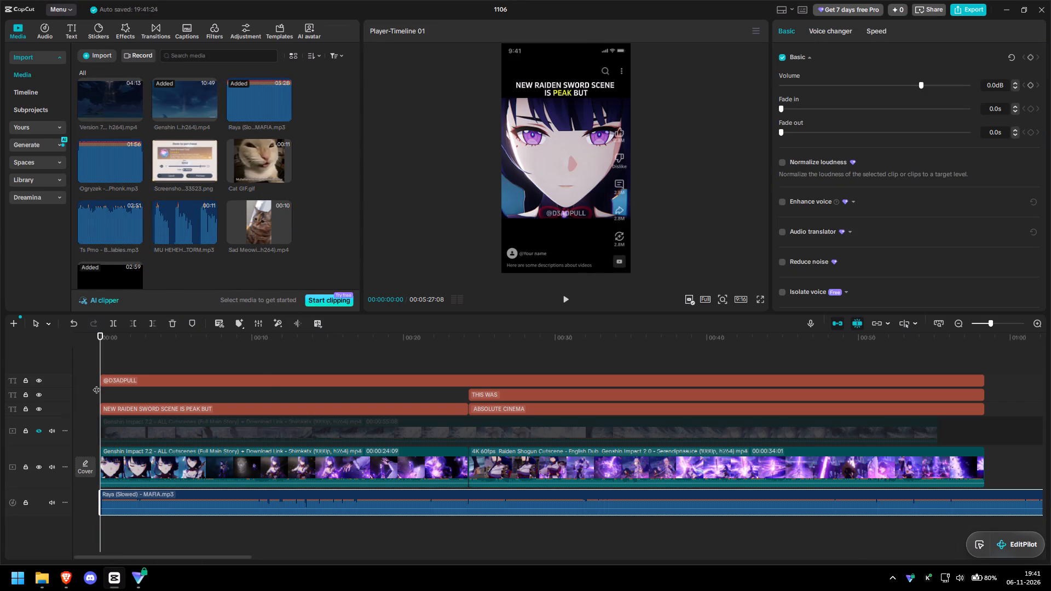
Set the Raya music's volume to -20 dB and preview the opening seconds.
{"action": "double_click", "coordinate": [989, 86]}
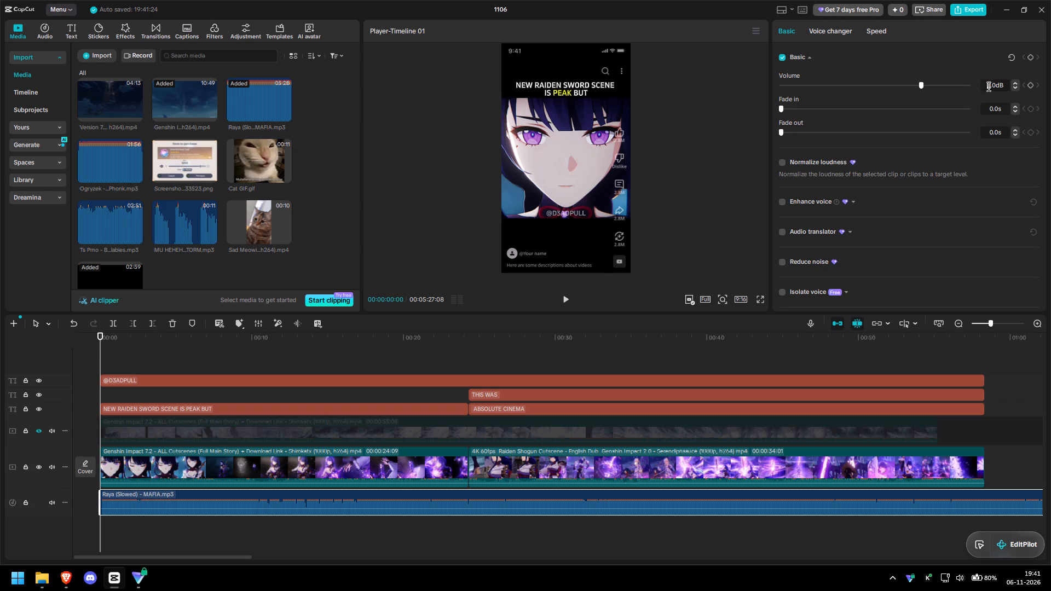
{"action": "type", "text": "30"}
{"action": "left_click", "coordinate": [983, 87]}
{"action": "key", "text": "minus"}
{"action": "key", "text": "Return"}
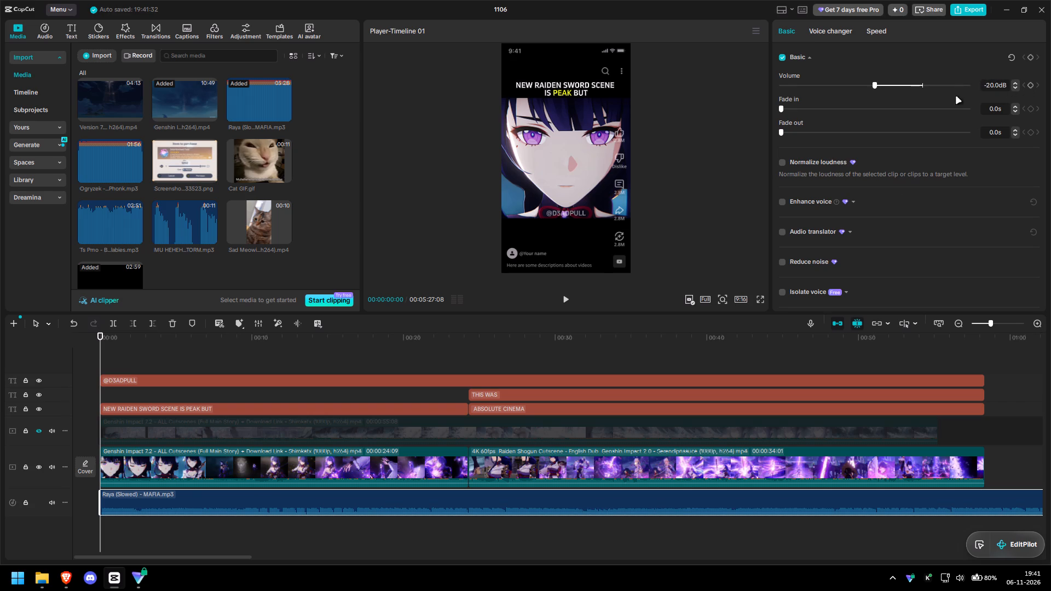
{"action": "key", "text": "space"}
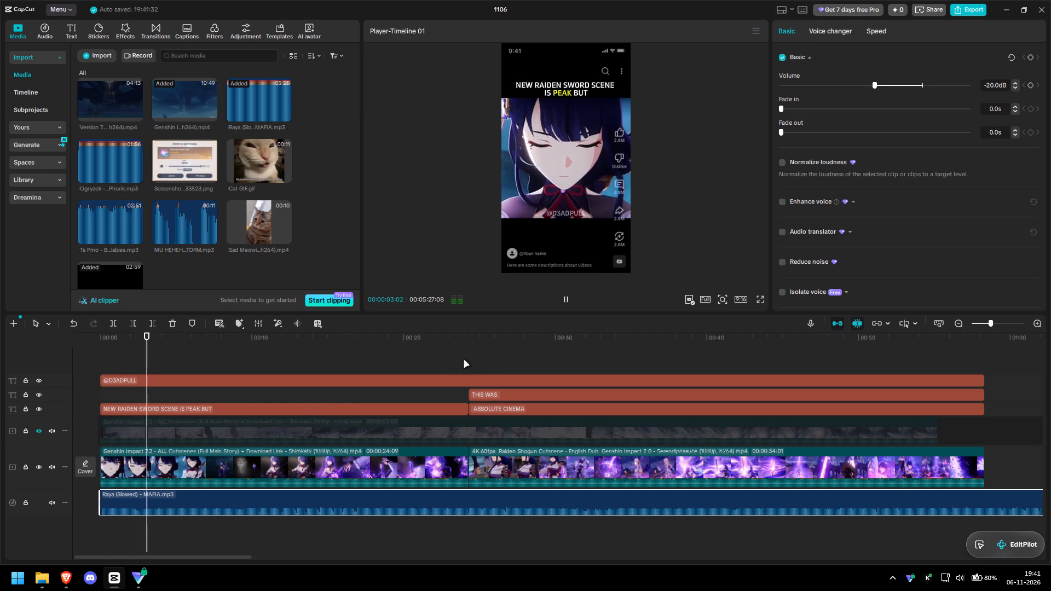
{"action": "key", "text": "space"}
Set the audio volume of both the Genshin 7.2 and Raiden Shogun cutscene clips on the main track to -10 dB.
{"action": "left_click", "coordinate": [216, 457]}
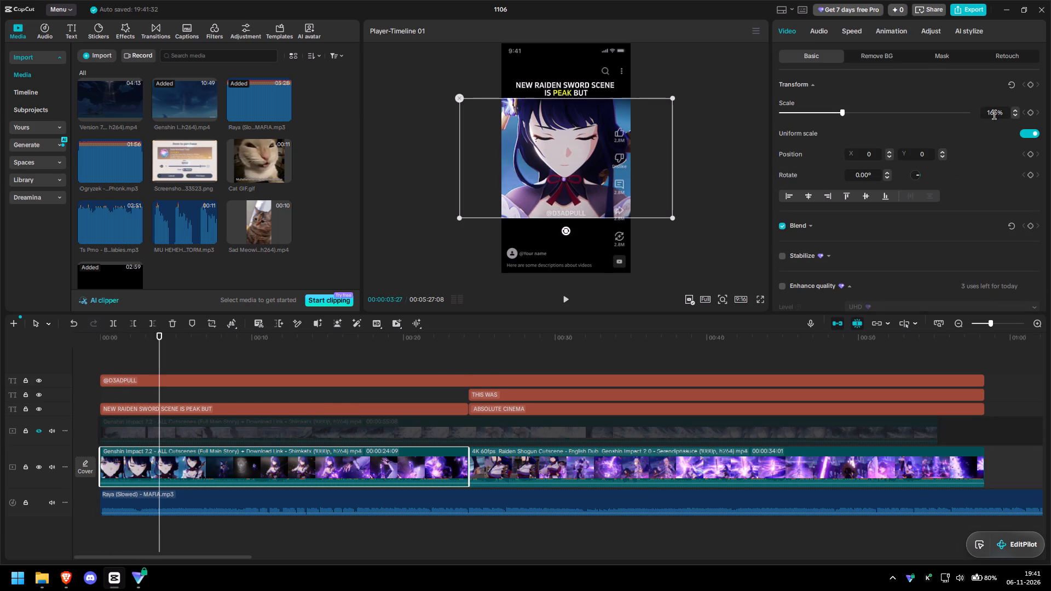
{"action": "left_click", "coordinate": [829, 32]}
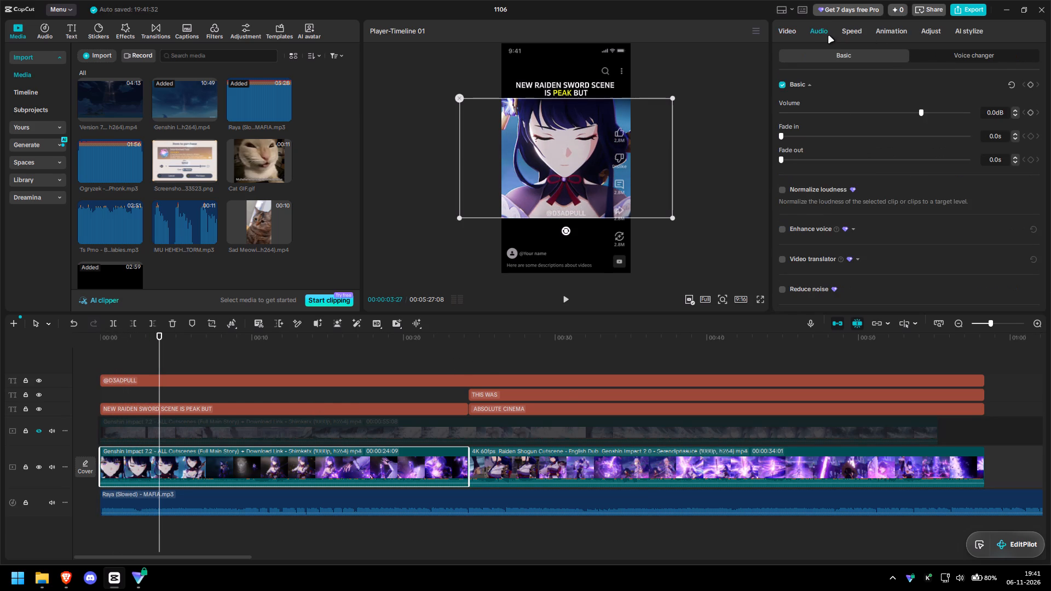
{"action": "left_click", "coordinate": [529, 472], "text": "ctrl"}
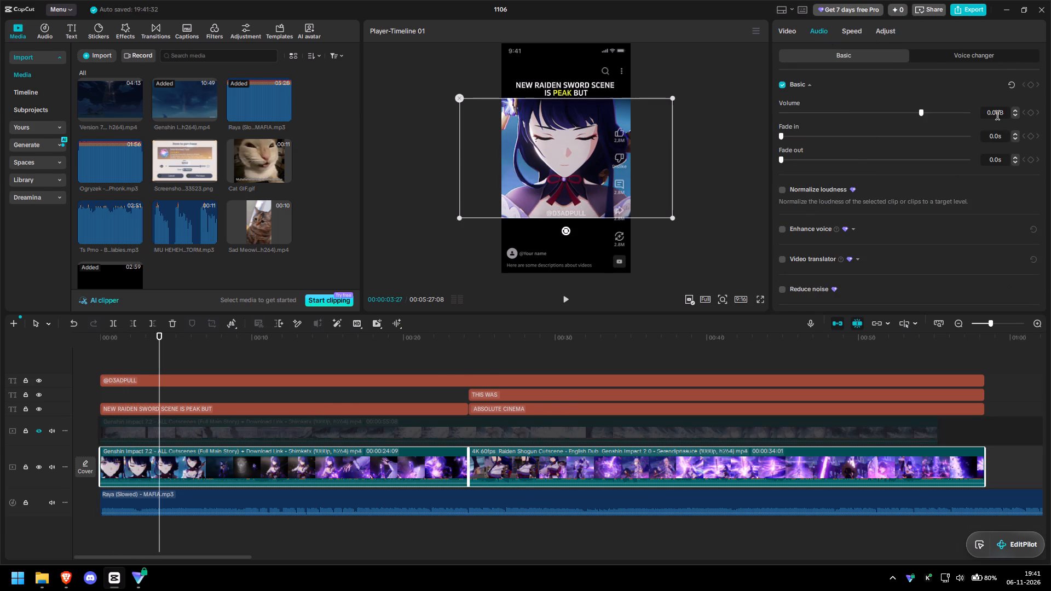
{"action": "double_click", "coordinate": [990, 113]}
{"action": "key", "text": "Left"}
{"action": "key", "text": "Left"}
{"action": "key", "text": "1"}
{"action": "key", "text": "Left"}
{"action": "key", "text": "minus"}
{"action": "key", "text": "Return"}
{"action": "left_click", "coordinate": [370, 364]}
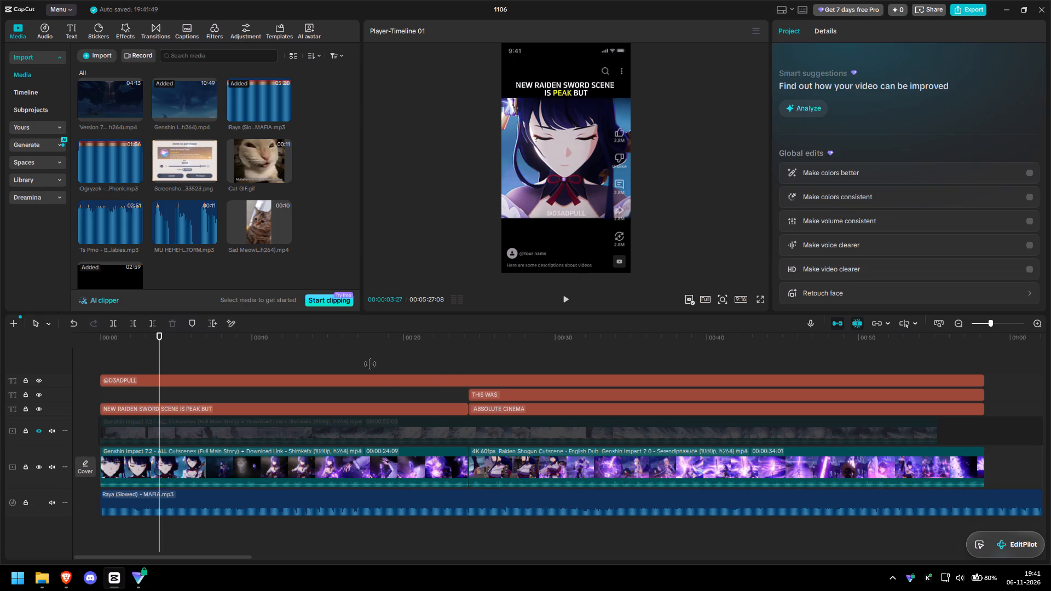
Play the sequence from the start into the second scene and mute the main video track.
{"action": "left_click_drag", "start_coordinate": [371, 350], "coordinate": [99, 393]}
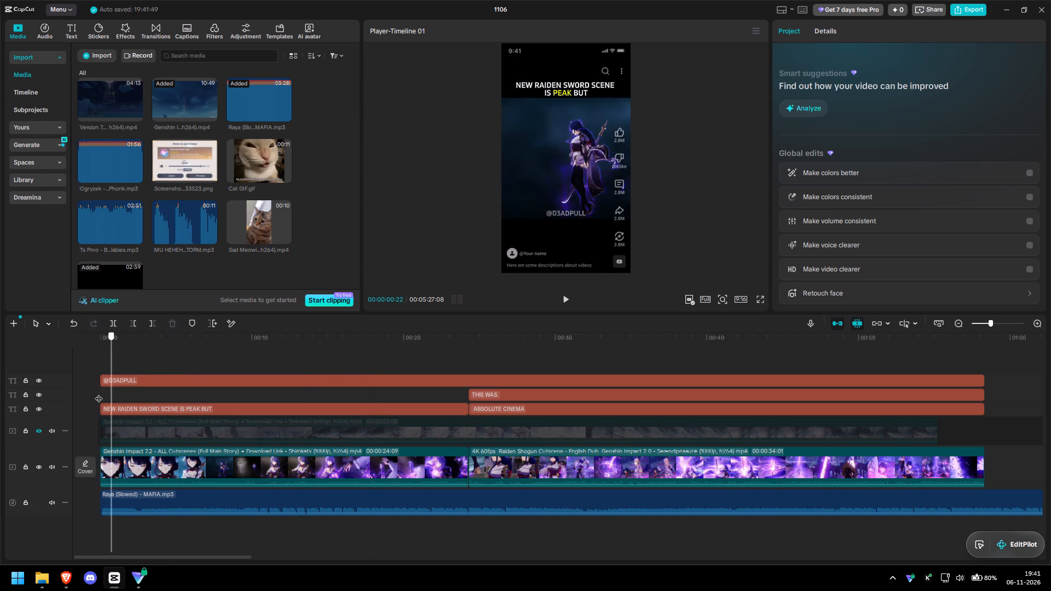
{"action": "left_click_drag", "start_coordinate": [99, 393], "coordinate": [82, 392]}
{"action": "key", "text": "space"}
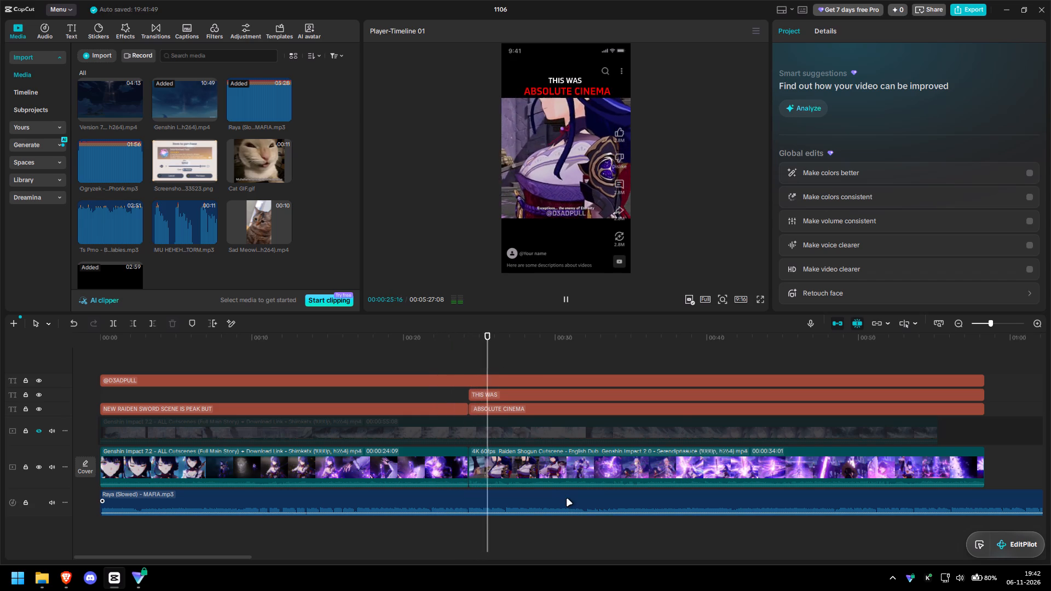
{"action": "left_click", "coordinate": [54, 469]}
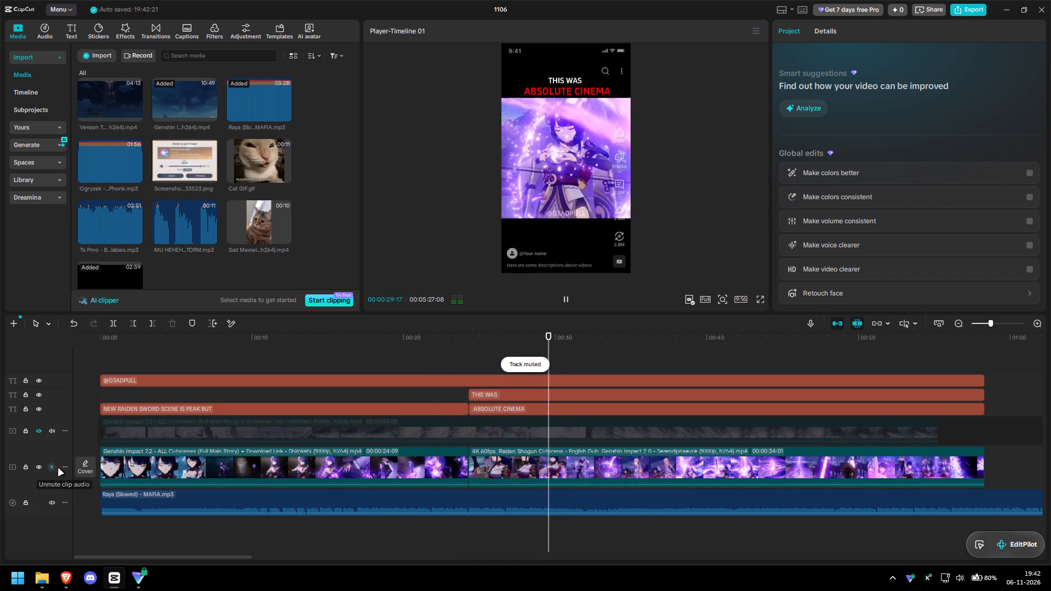
Listen to the Raya music at several points across both scenes to judge how it suits the video.
{"action": "left_click_drag", "start_coordinate": [578, 351], "coordinate": [167, 405]}
{"action": "key", "text": "space"}
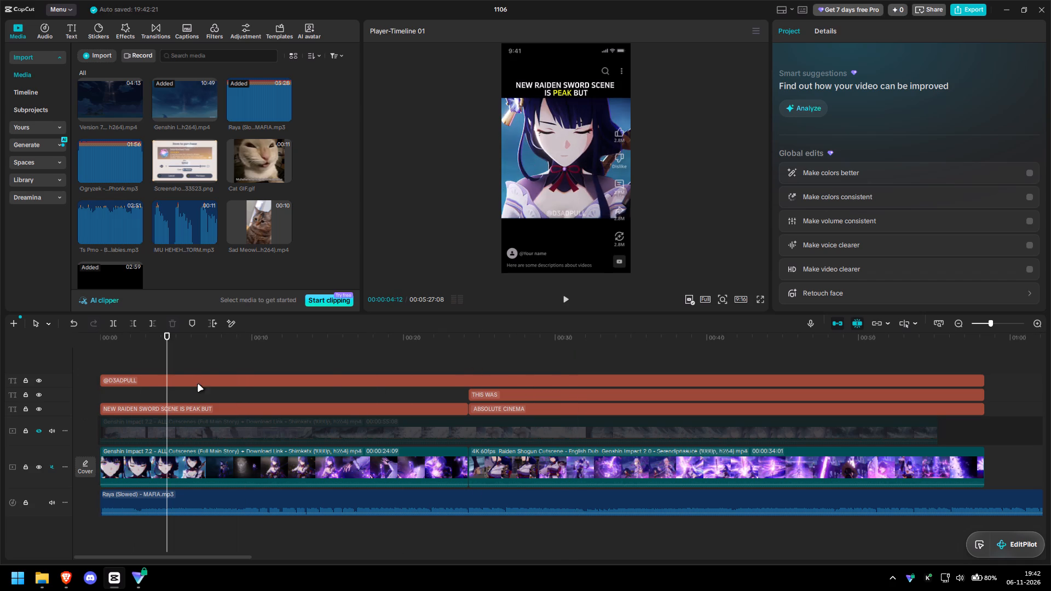
{"action": "key", "text": "space"}
{"action": "left_click_drag", "start_coordinate": [180, 361], "coordinate": [477, 365]}
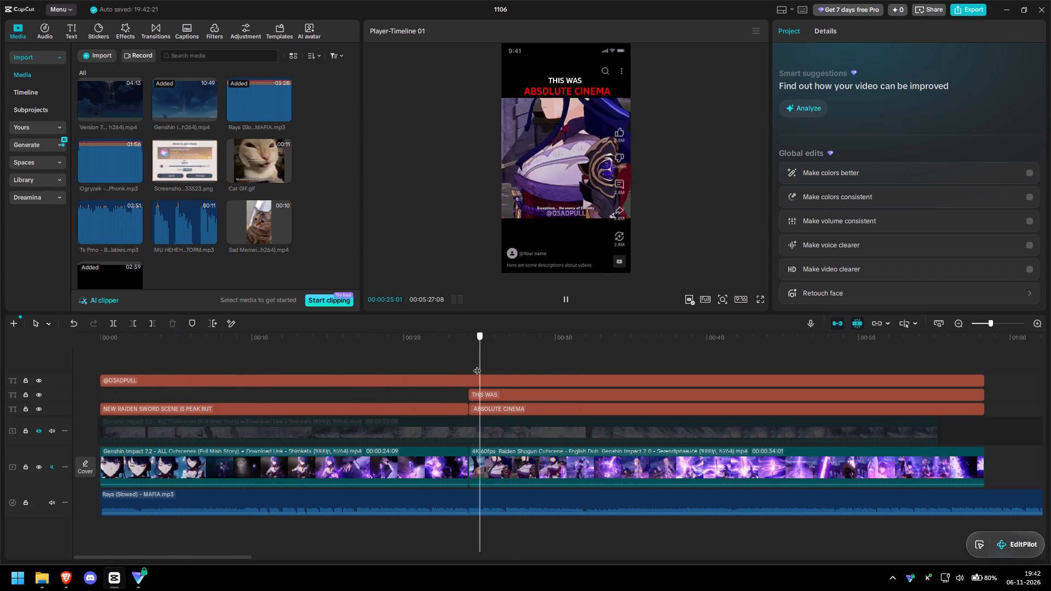
{"action": "left_click_drag", "start_coordinate": [477, 365], "coordinate": [320, 361]}
{"action": "key", "text": "space"}
{"action": "key", "text": "space"}
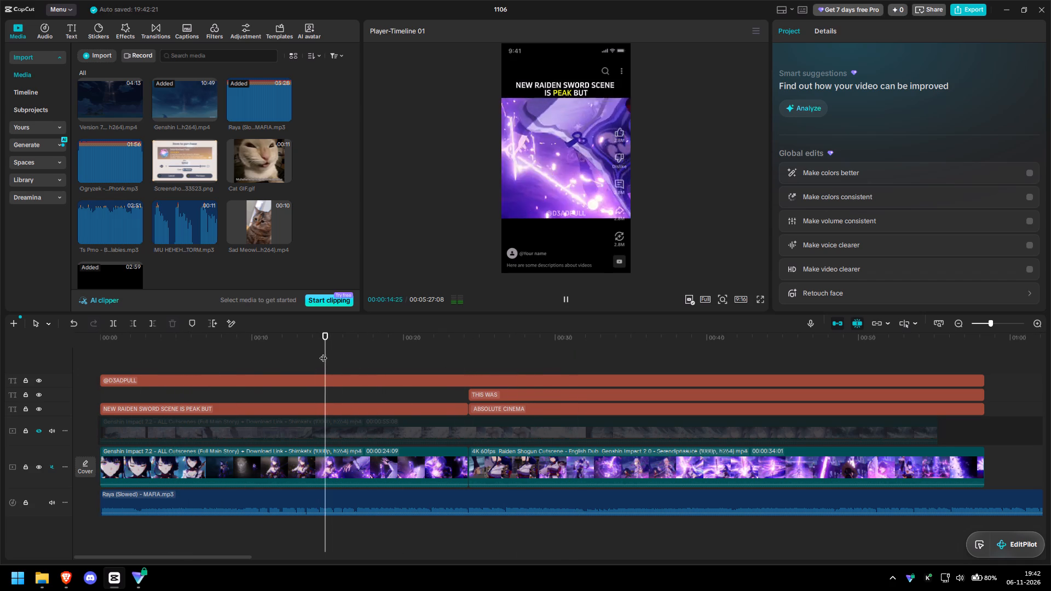
{"action": "left_click_drag", "start_coordinate": [335, 352], "coordinate": [249, 359]}
{"action": "key", "text": "space"}
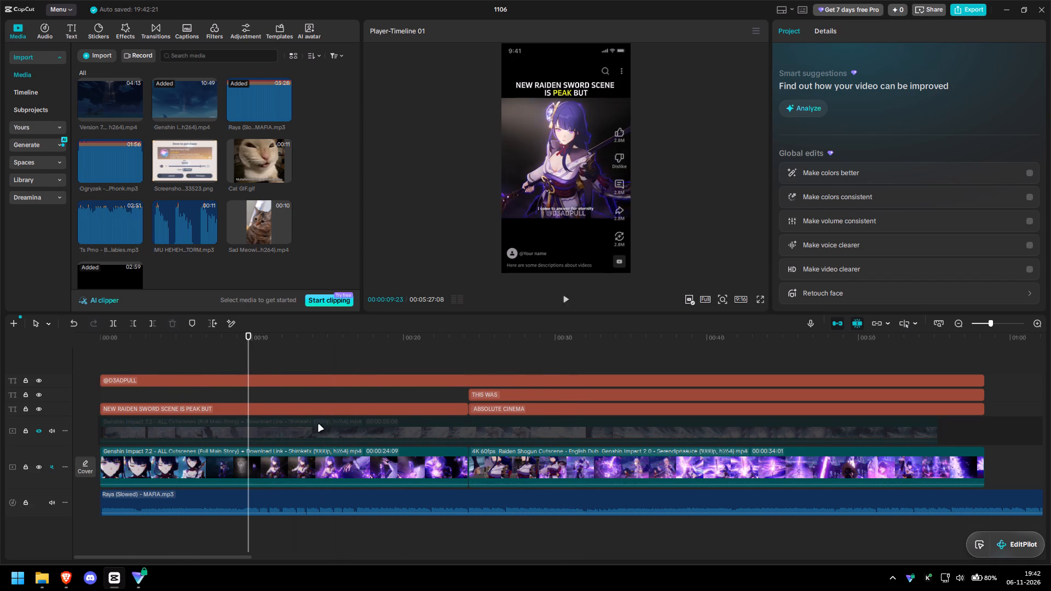
{"action": "key", "text": "space"}
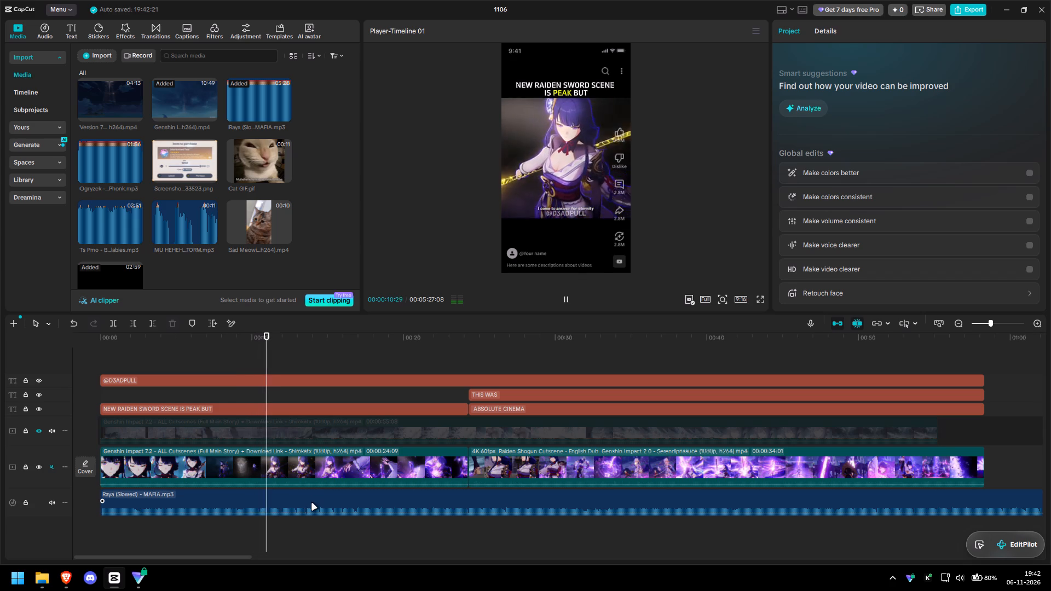
{"action": "left_click", "coordinate": [610, 342]}
{"action": "key", "text": "space"}
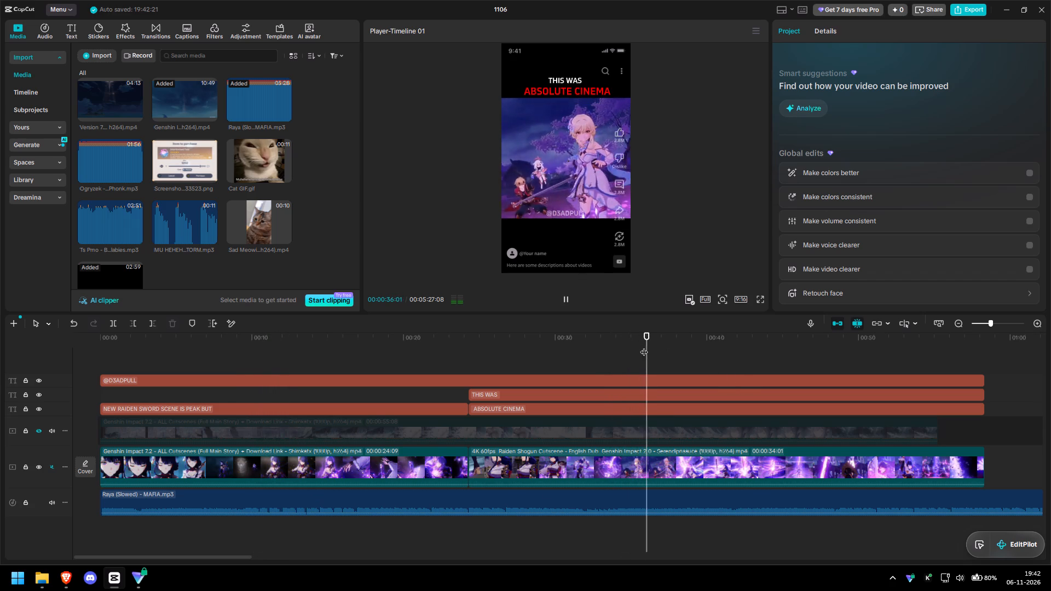
{"action": "left_click_drag", "start_coordinate": [649, 347], "coordinate": [758, 353]}
{"action": "key", "text": "space"}
{"action": "key", "text": "space"}
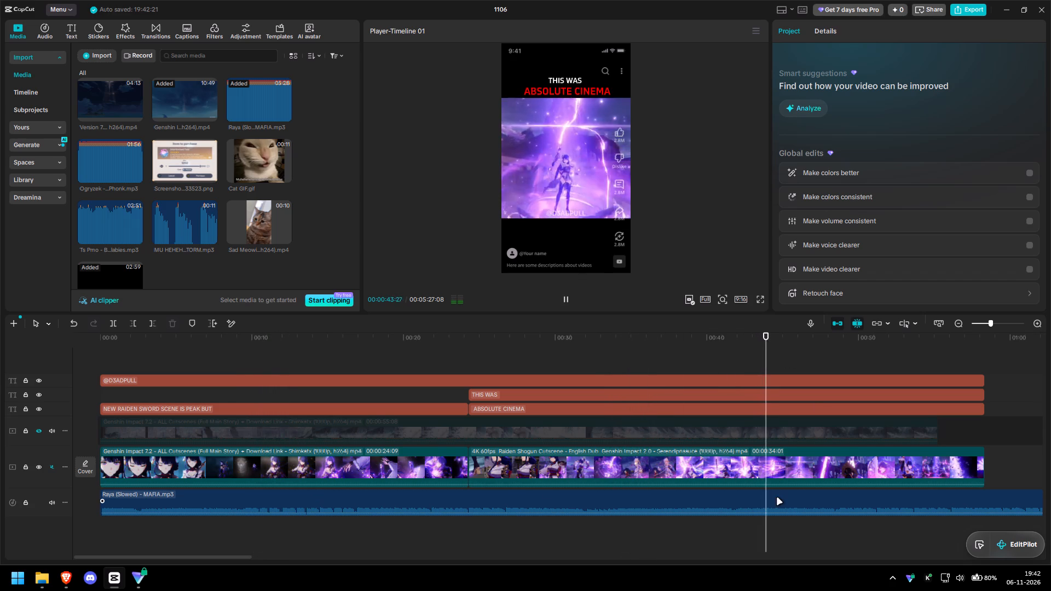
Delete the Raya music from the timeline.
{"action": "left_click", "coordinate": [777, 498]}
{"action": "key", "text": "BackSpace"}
Import the CORRUPTED WARRIOR (Berimbau Sombrio) phonk track from Downloads and place it as audio at the start of the timeline.
{"action": "left_click", "coordinate": [576, 511]}
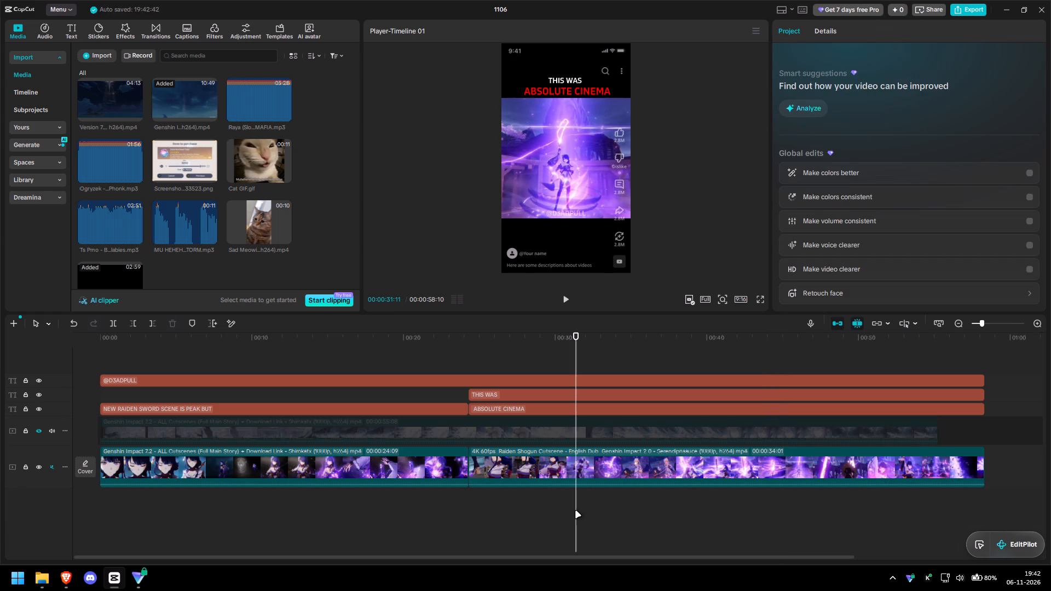
{"action": "key", "text": "ctrl+i"}
{"action": "scroll", "coordinate": [388, 214], "scroll_direction": "down", "scroll_amount": 4}
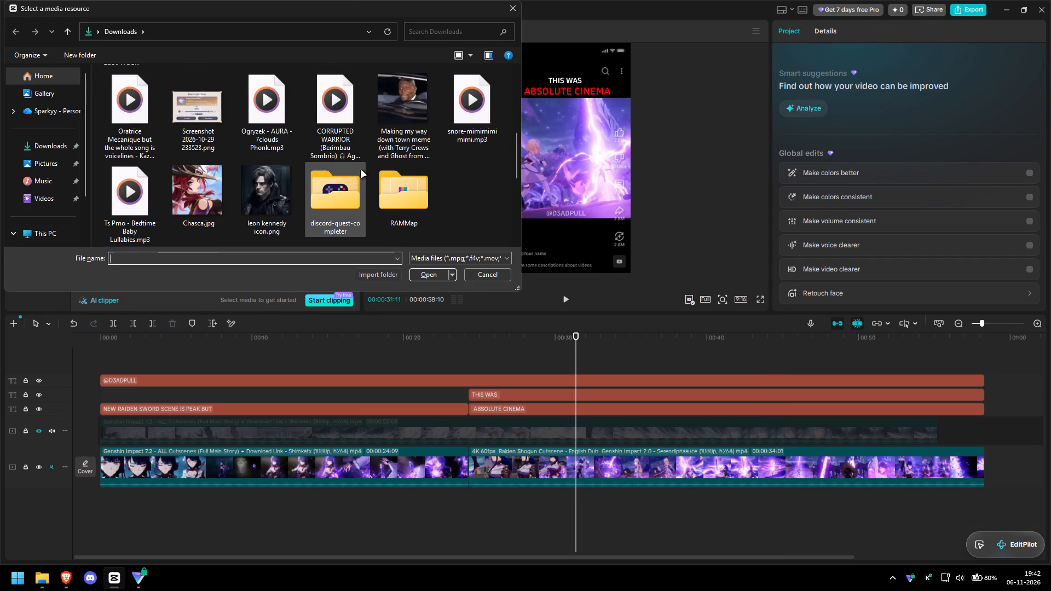
{"action": "left_click", "coordinate": [348, 140]}
{"action": "left_click", "coordinate": [428, 273]}
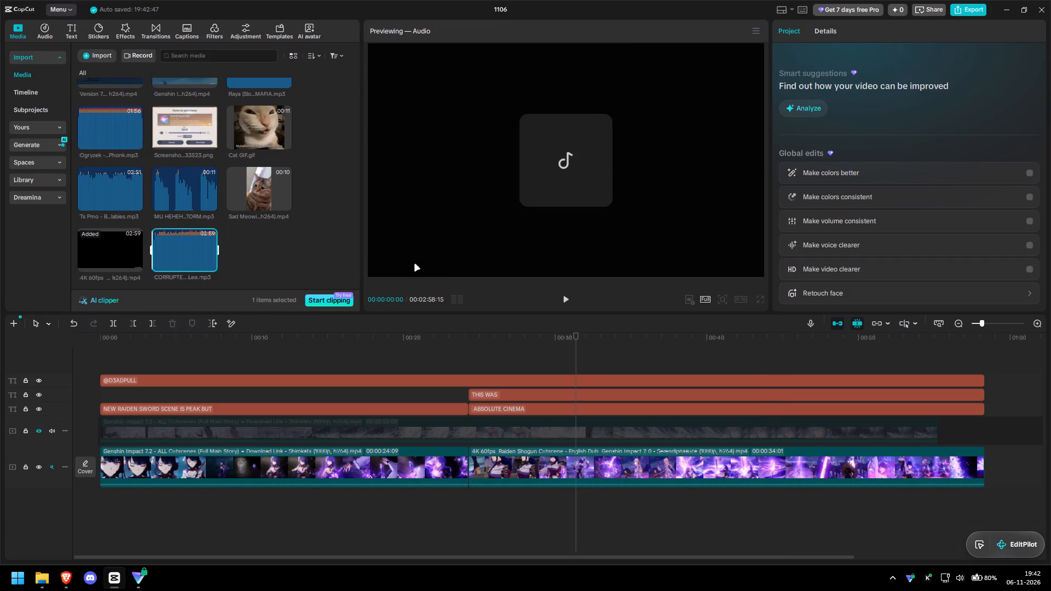
{"action": "left_click_drag", "start_coordinate": [175, 257], "coordinate": [100, 500]}
Listen to the CORRUPTED WARRIOR track from several points and split it in the second scene at 00:00:33:25.
{"action": "left_click_drag", "start_coordinate": [575, 352], "coordinate": [209, 376]}
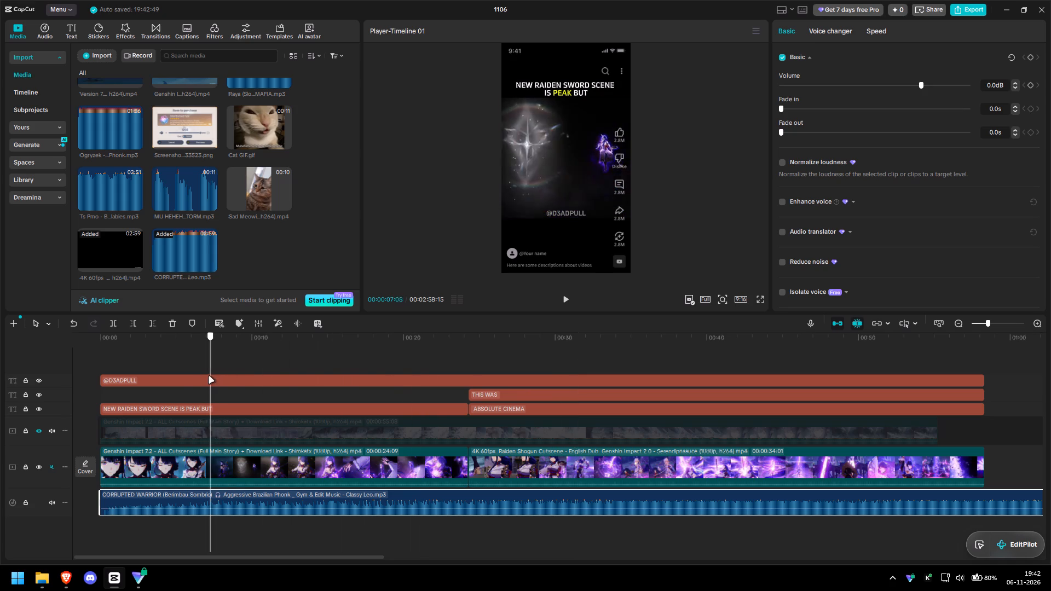
{"action": "left_click_drag", "start_coordinate": [209, 376], "coordinate": [193, 380]}
{"action": "key", "text": "space"}
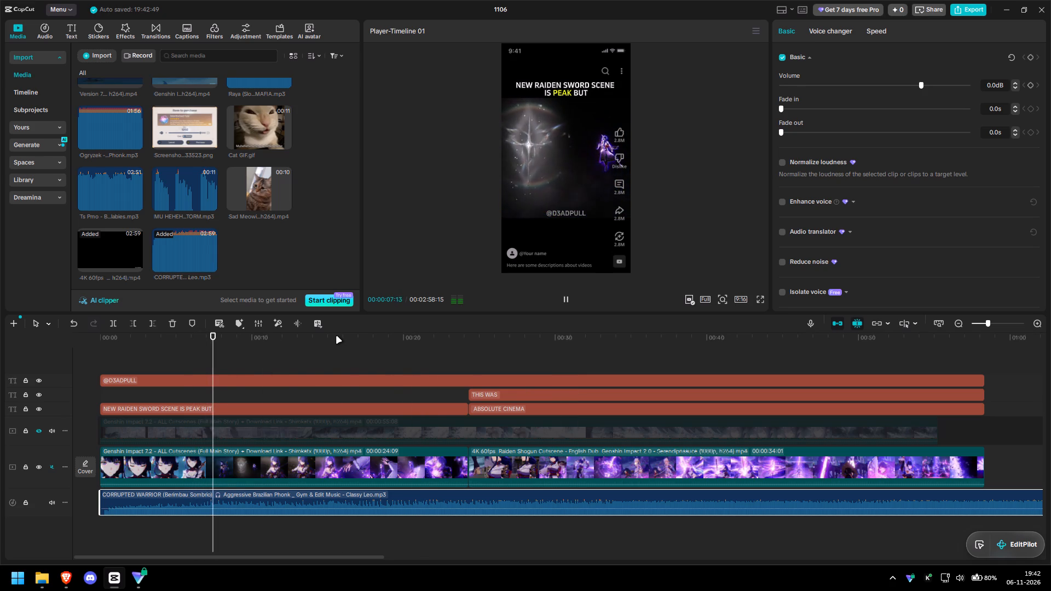
{"action": "left_click", "coordinate": [338, 338]}
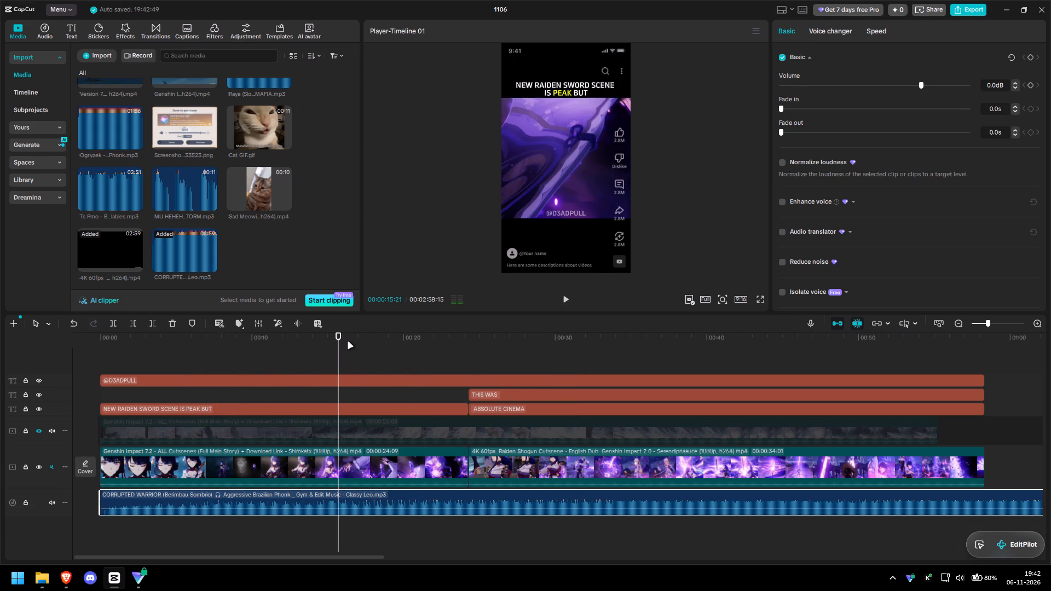
{"action": "key", "text": "space"}
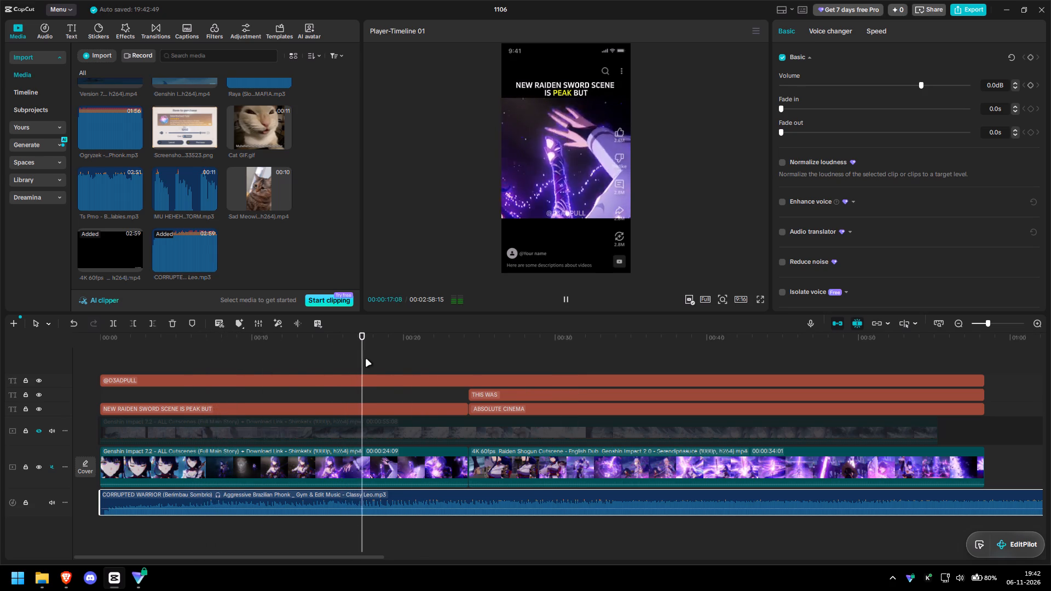
{"action": "key", "text": "space"}
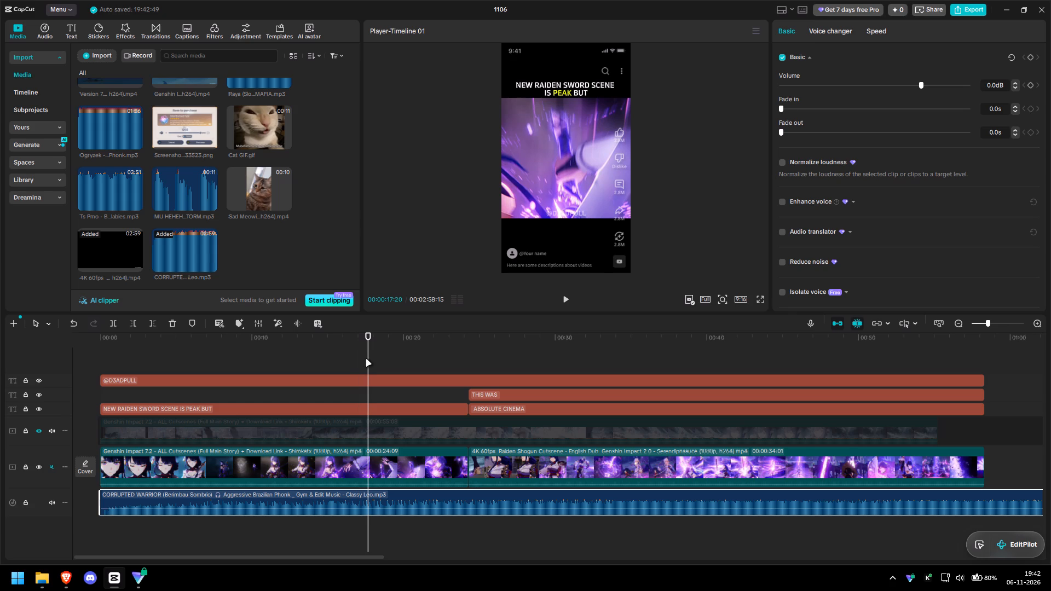
{"action": "key", "text": "space"}
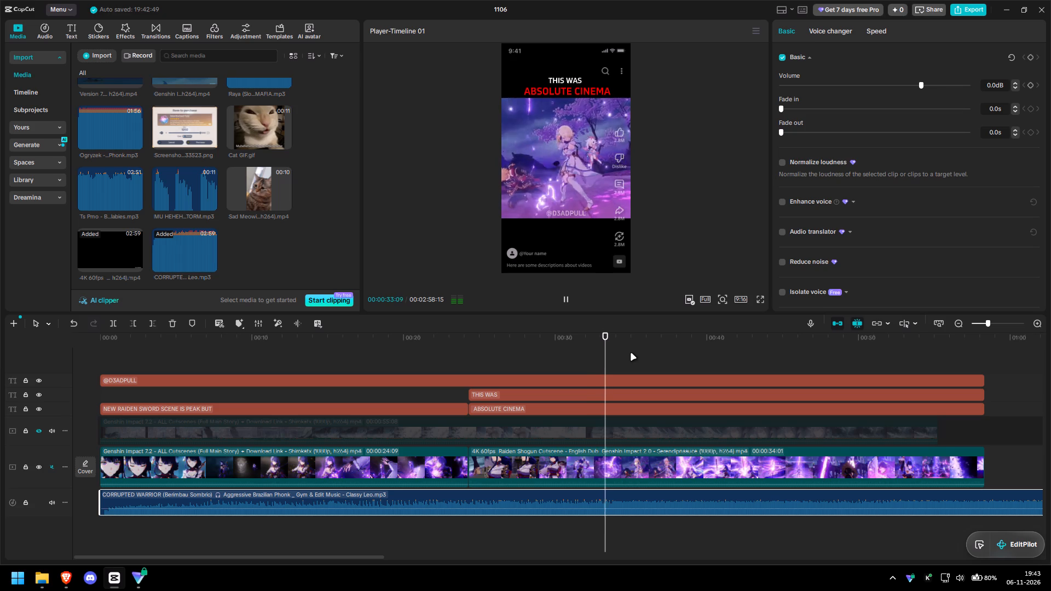
{"action": "key", "text": "space"}
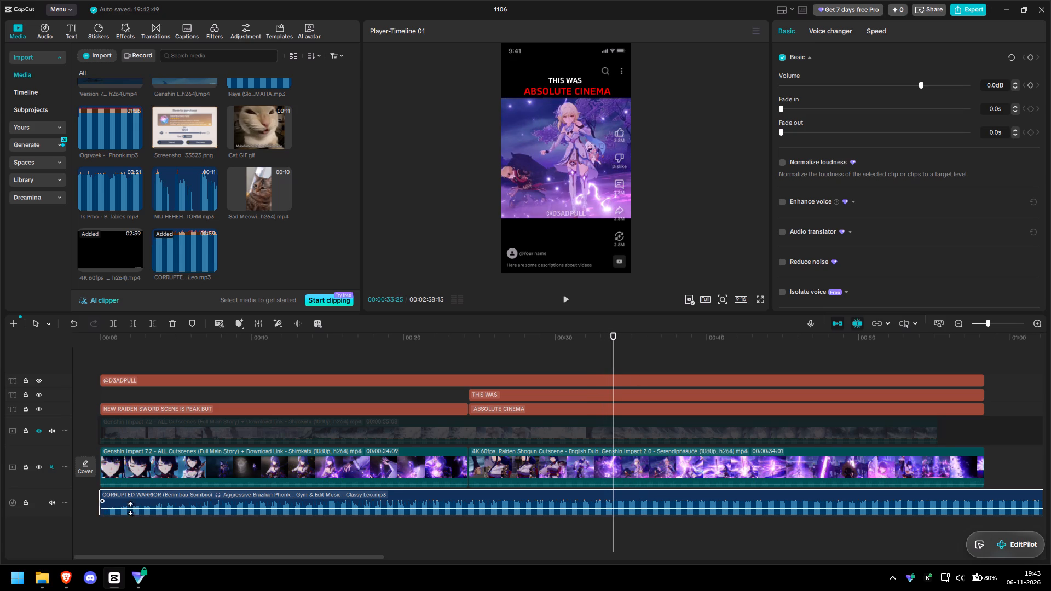
{"action": "key", "text": "ctrl+b"}
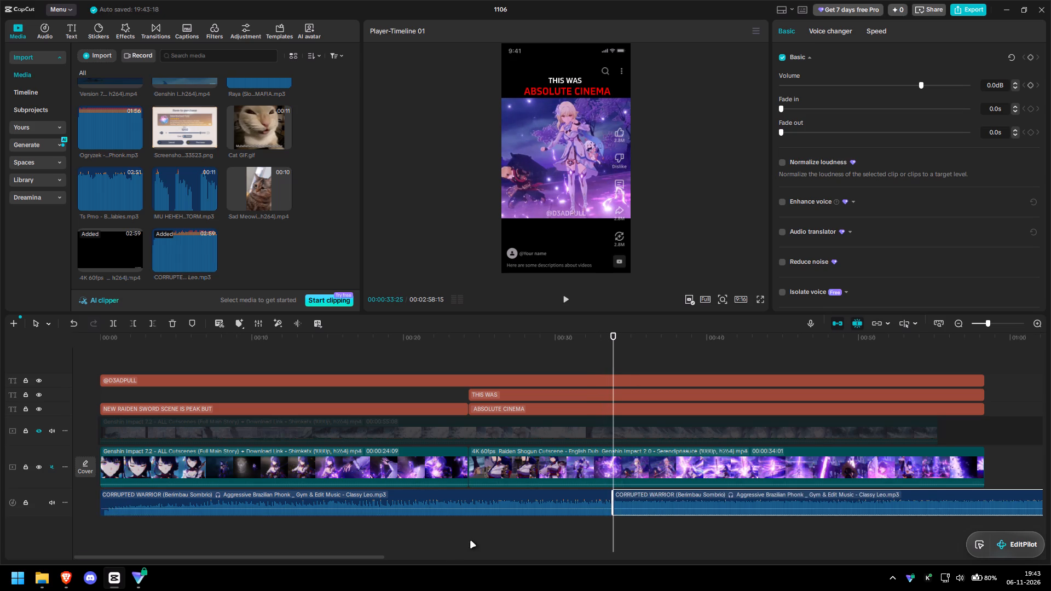
Trim the beginning of the first music piece and shift it to span exactly the first scene, ending at the scene cut.
{"action": "left_click", "coordinate": [444, 500]}
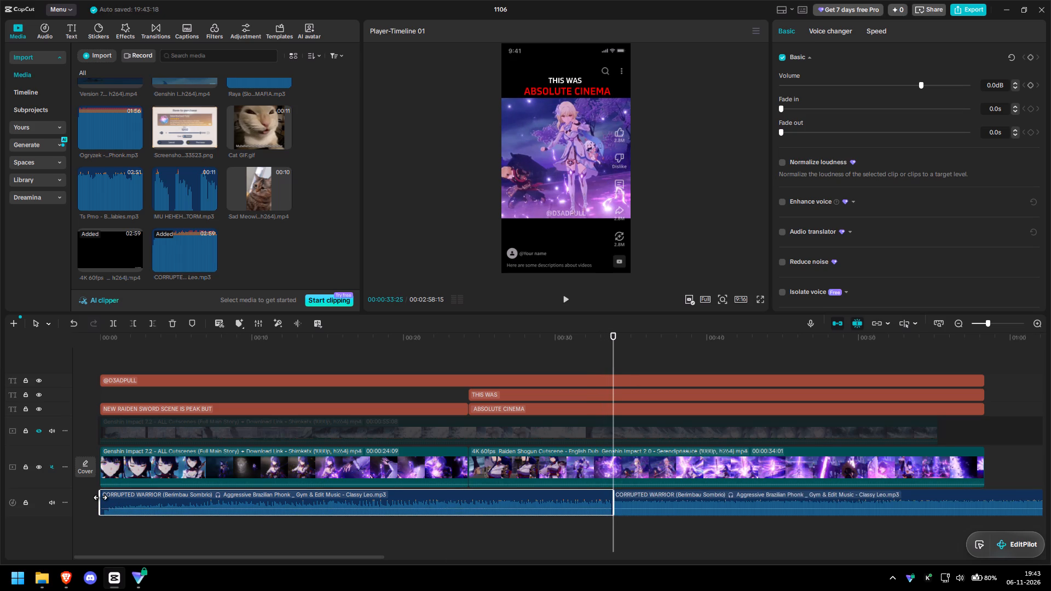
{"action": "left_click_drag", "start_coordinate": [101, 500], "coordinate": [175, 502]}
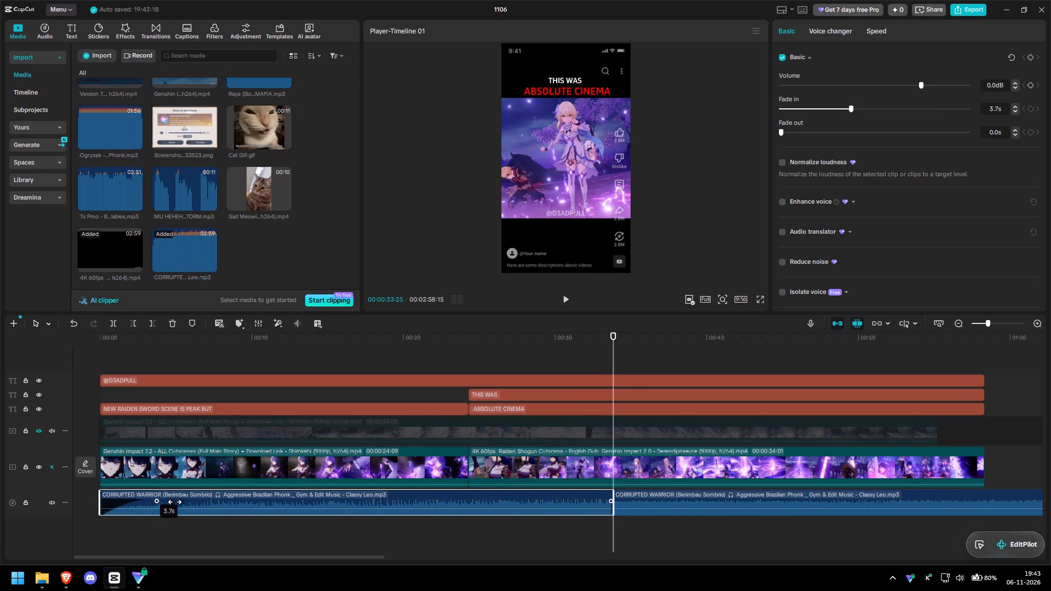
{"action": "left_click_drag", "start_coordinate": [175, 502], "coordinate": [93, 504]}
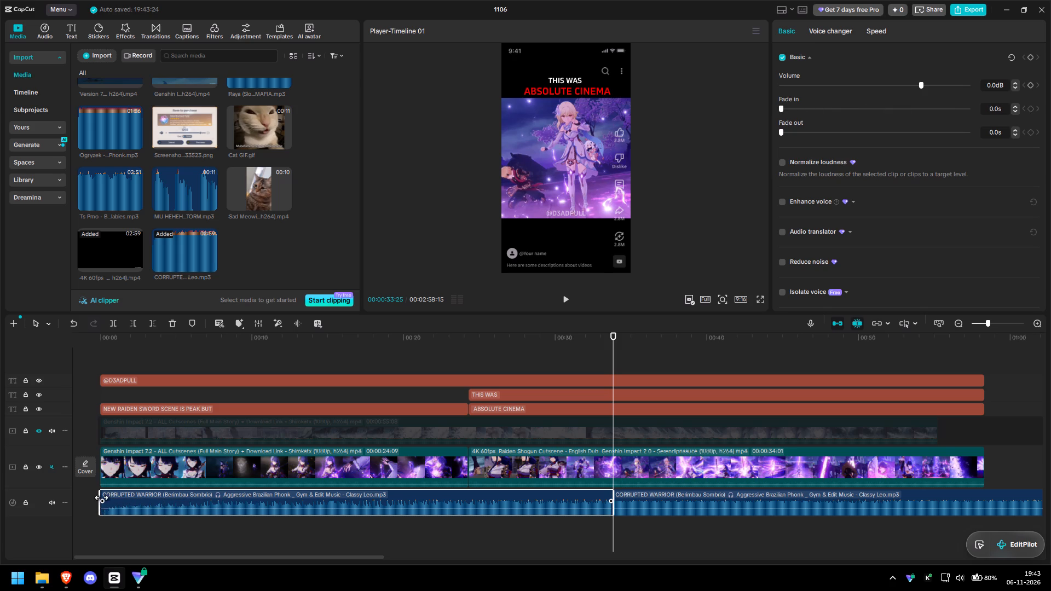
{"action": "left_click_drag", "start_coordinate": [101, 496], "coordinate": [319, 511]}
{"action": "left_click_drag", "start_coordinate": [479, 501], "coordinate": [386, 500]}
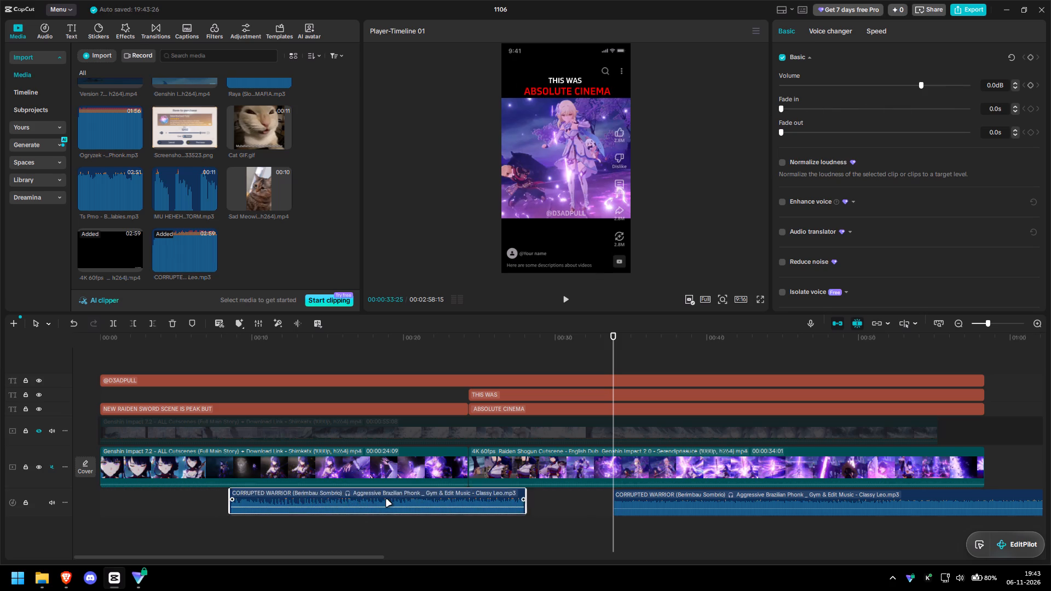
{"action": "left_click_drag", "start_coordinate": [386, 500], "coordinate": [331, 499]}
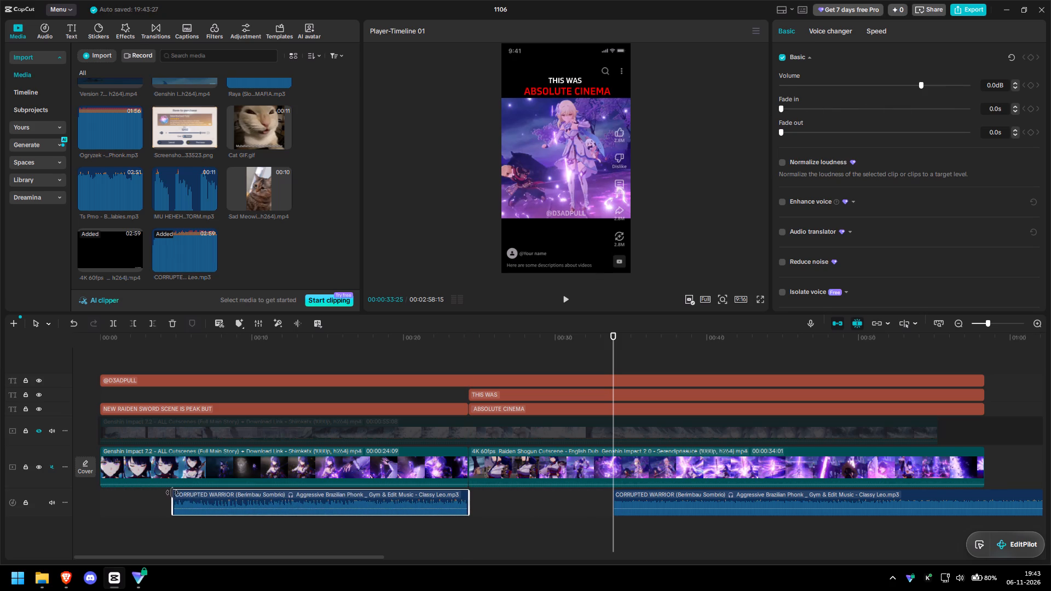
{"action": "left_click_drag", "start_coordinate": [172, 493], "coordinate": [94, 494]}
Add a 5.0 s fade-in to the first music piece.
{"action": "left_click_drag", "start_coordinate": [103, 503], "coordinate": [123, 503]}
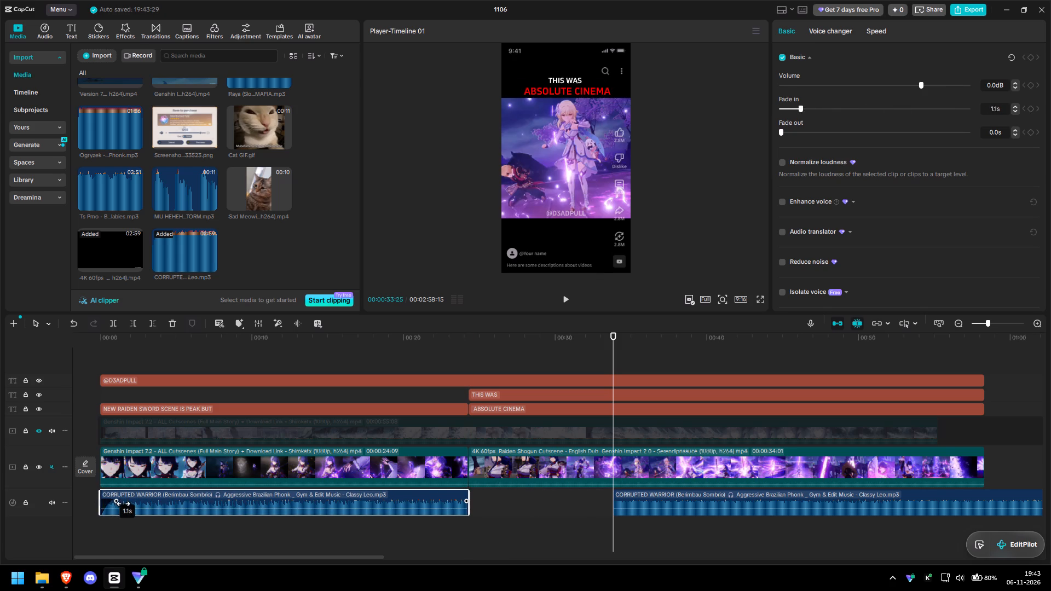
{"action": "left_click_drag", "start_coordinate": [123, 503], "coordinate": [177, 503]}
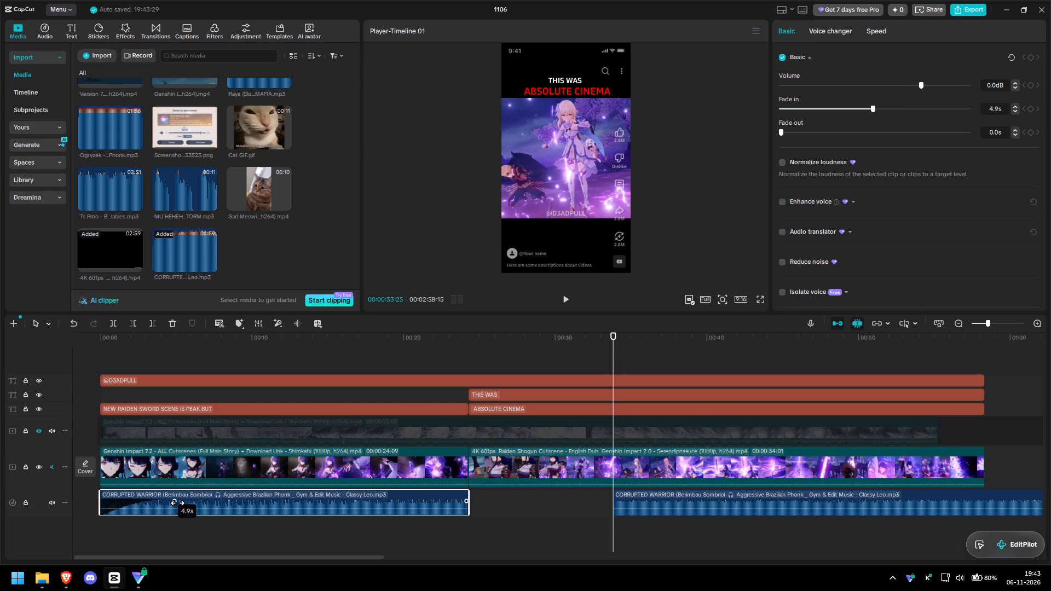
{"action": "left_click_drag", "start_coordinate": [177, 503], "coordinate": [179, 503]}
Move the second music piece against the end of the first so it starts with the second scene.
{"action": "left_click_drag", "start_coordinate": [681, 499], "coordinate": [535, 496]}
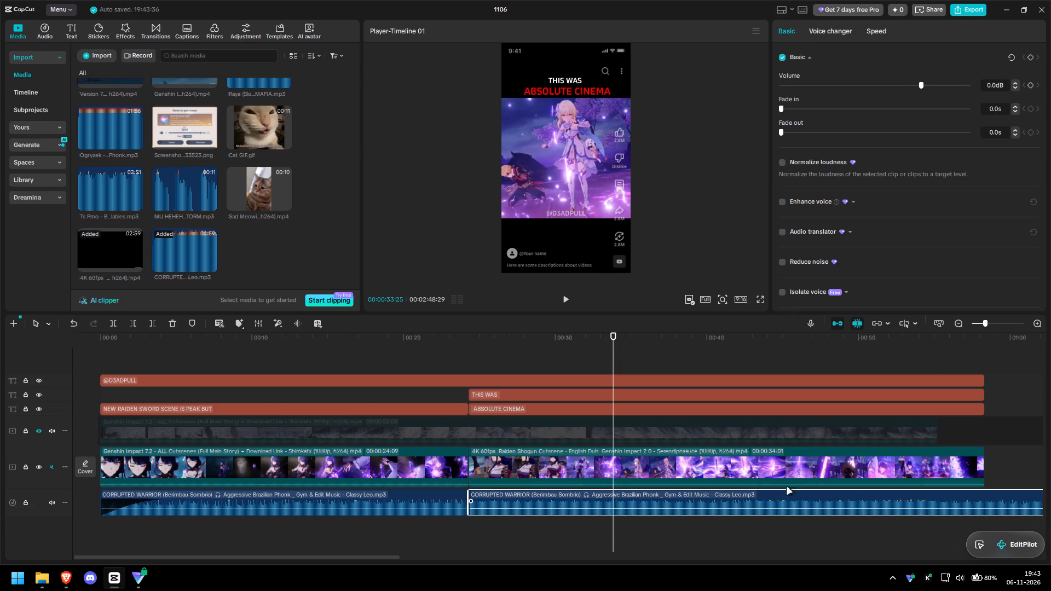
Split the second music piece at the end of the video, 00:00:58:10, and delete the excess music.
{"action": "left_click", "coordinate": [970, 348]}
{"action": "left_click_drag", "start_coordinate": [971, 348], "coordinate": [985, 348]}
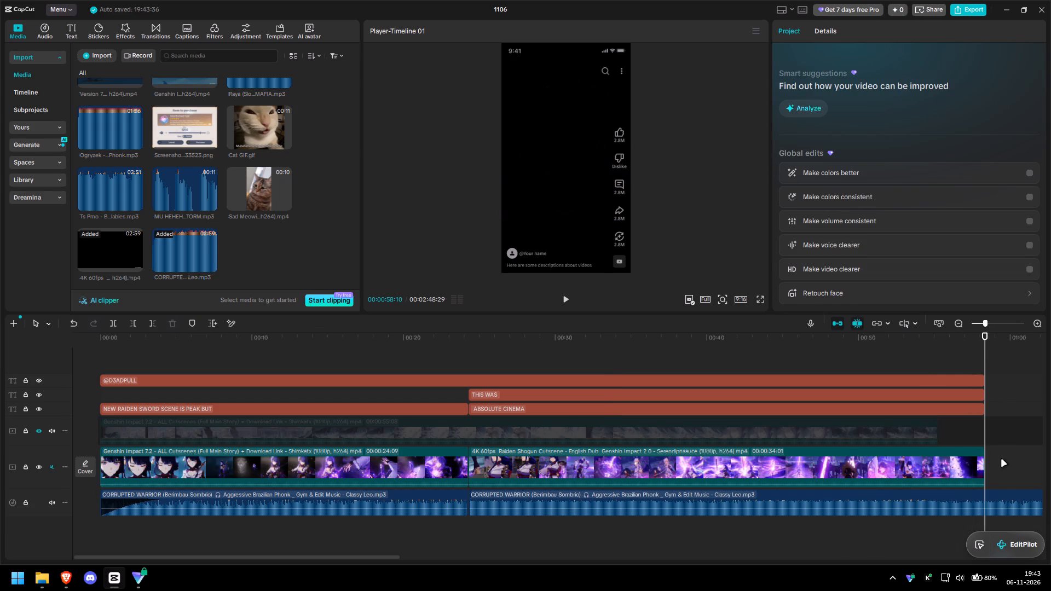
{"action": "left_click", "coordinate": [1006, 504]}
{"action": "key", "text": "ctrl+b"}
{"action": "left_click", "coordinate": [1011, 501]}
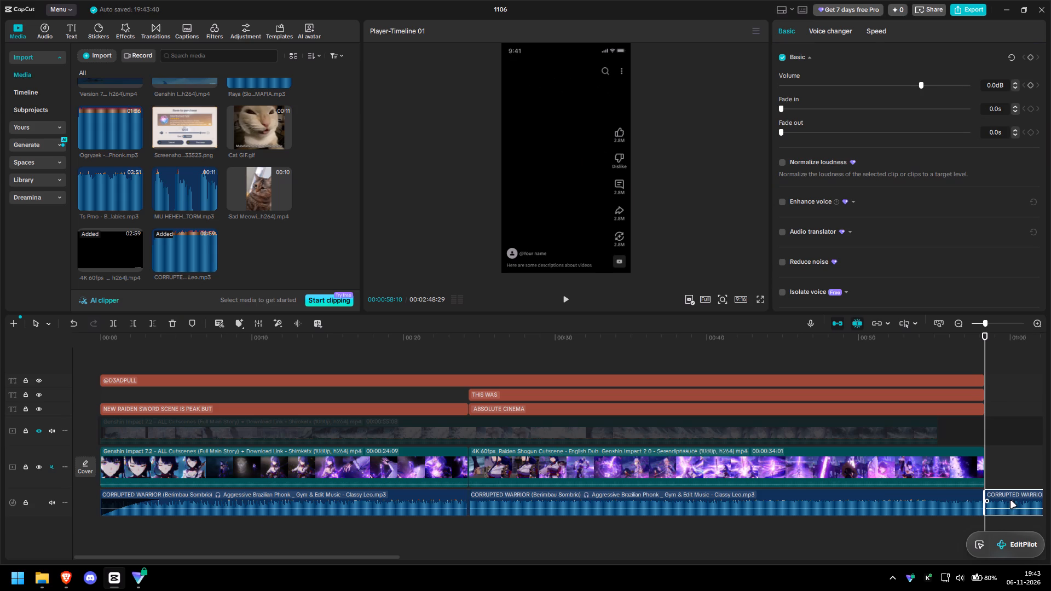
{"action": "key", "text": "BackSpace"}
Add a 4.0 s fade-out to the end of the second music piece.
{"action": "left_click", "coordinate": [974, 494]}
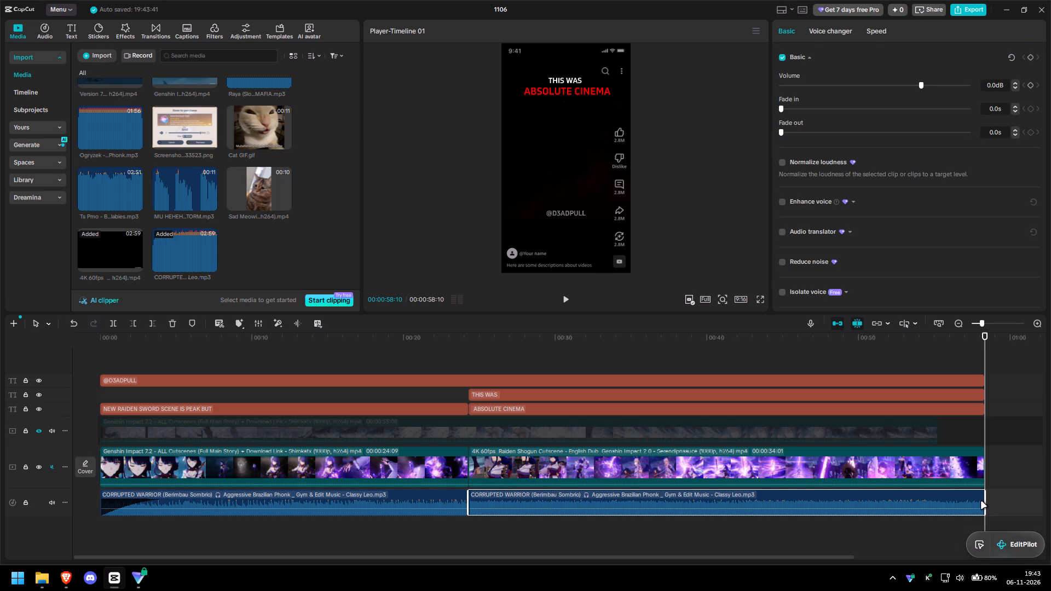
{"action": "left_click", "coordinate": [983, 502]}
{"action": "left_click_drag", "start_coordinate": [981, 502], "coordinate": [926, 506]}
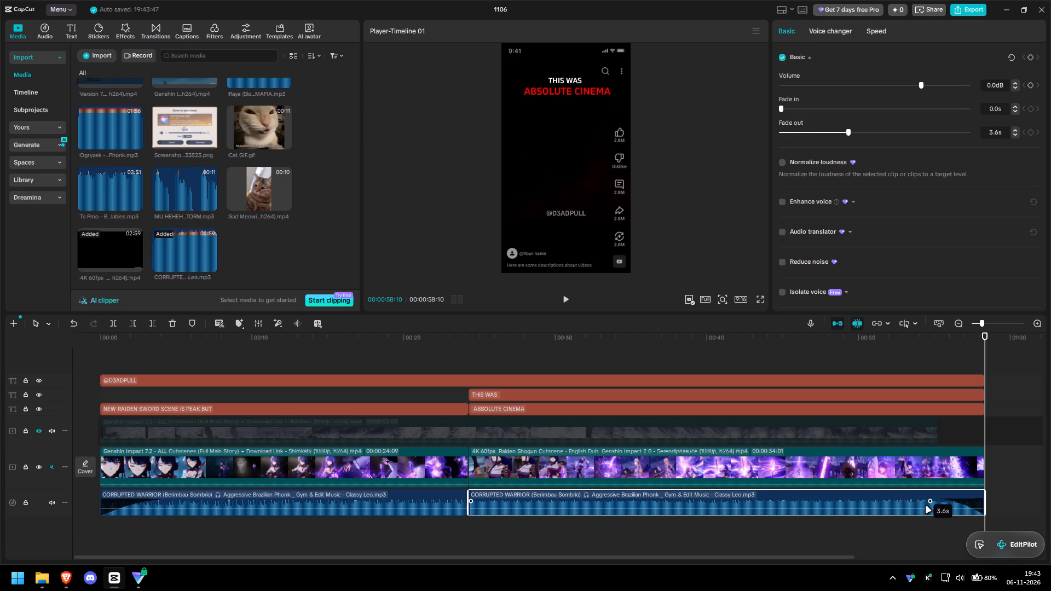
{"action": "left_click_drag", "start_coordinate": [926, 506], "coordinate": [920, 506]}
Play the sequence from the start to review the trimmed and faded music.
{"action": "left_click", "coordinate": [466, 336]}
{"action": "left_click_drag", "start_coordinate": [471, 337], "coordinate": [66, 401]}
{"action": "key", "text": "space"}
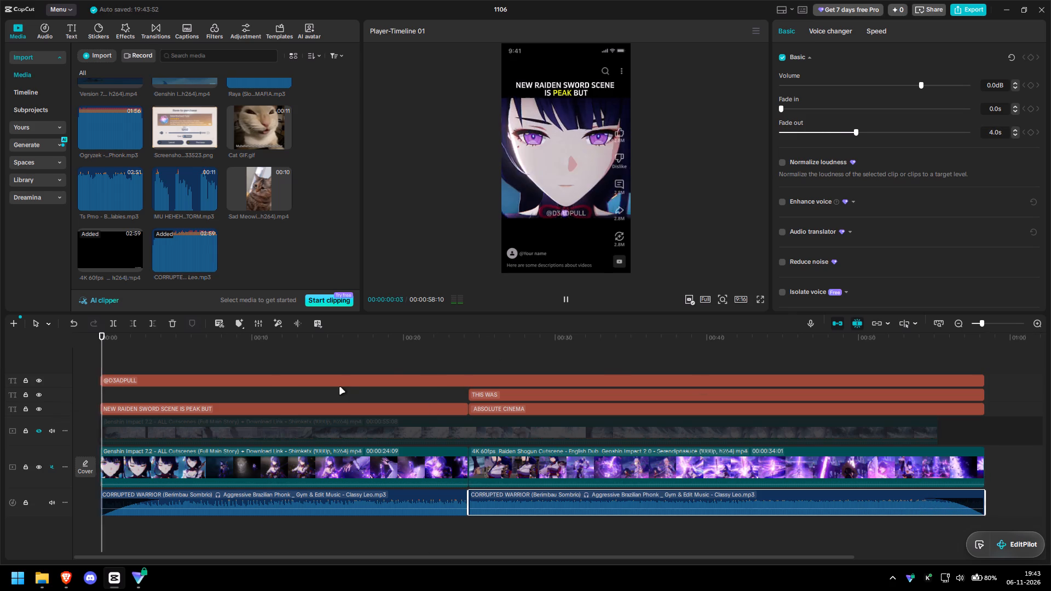
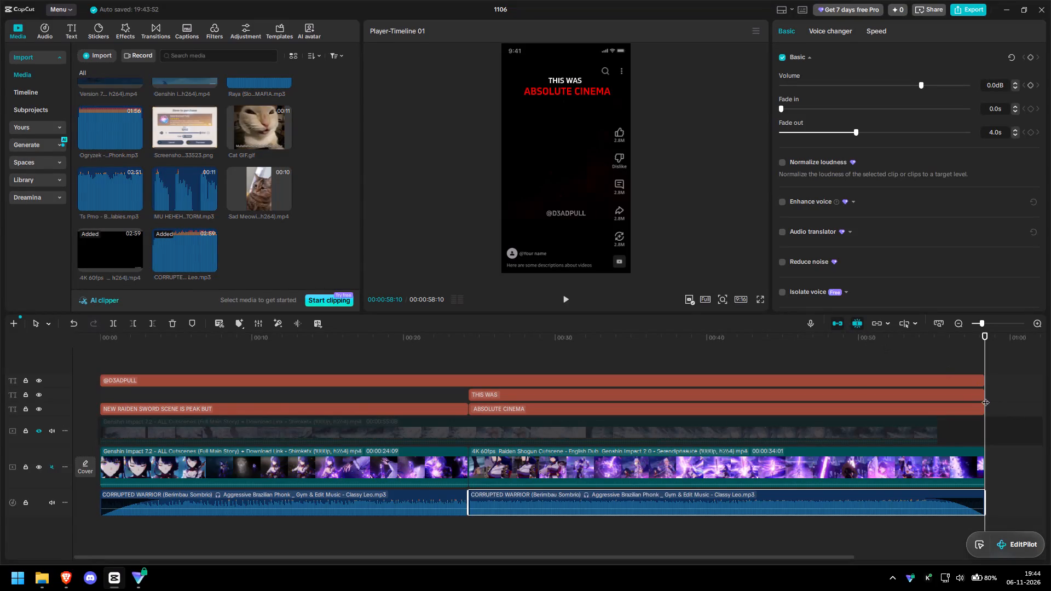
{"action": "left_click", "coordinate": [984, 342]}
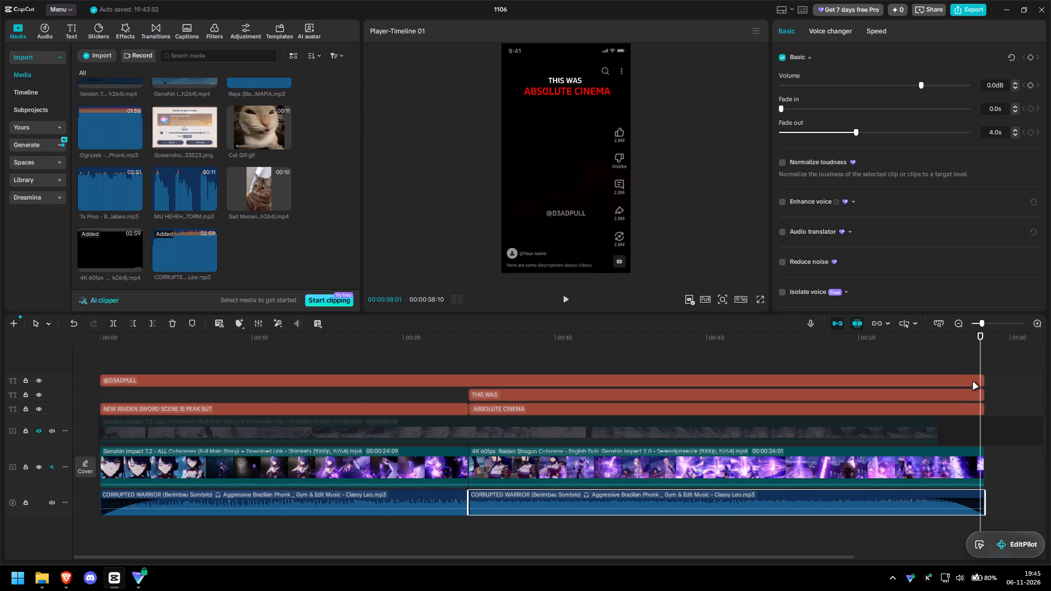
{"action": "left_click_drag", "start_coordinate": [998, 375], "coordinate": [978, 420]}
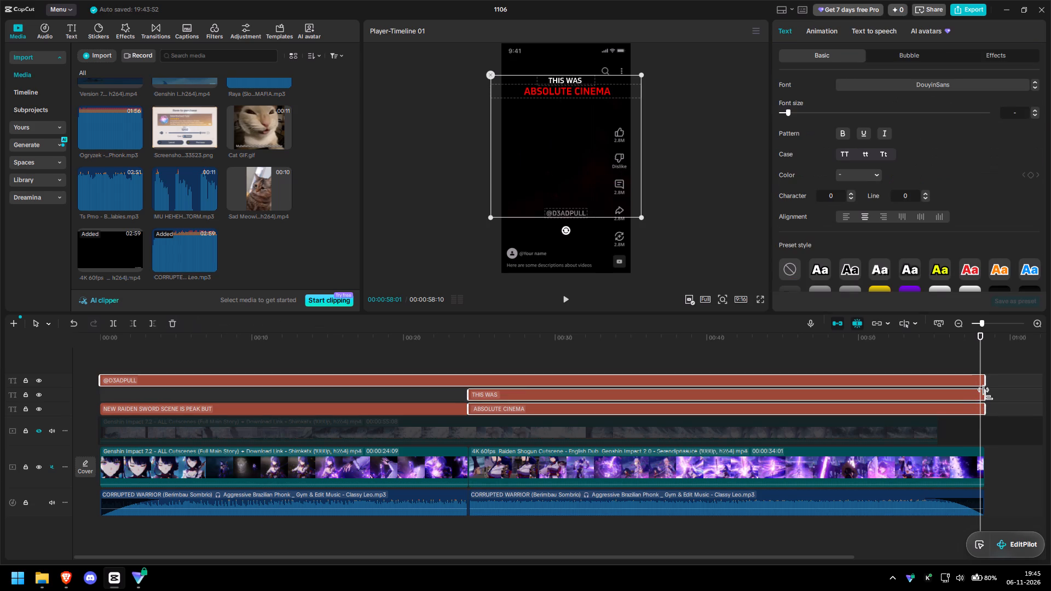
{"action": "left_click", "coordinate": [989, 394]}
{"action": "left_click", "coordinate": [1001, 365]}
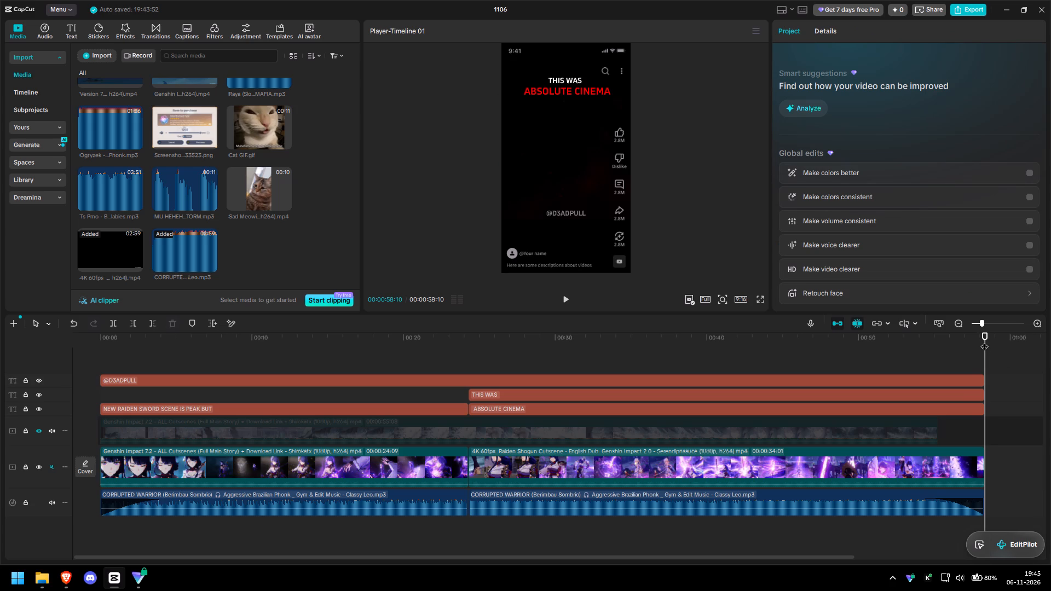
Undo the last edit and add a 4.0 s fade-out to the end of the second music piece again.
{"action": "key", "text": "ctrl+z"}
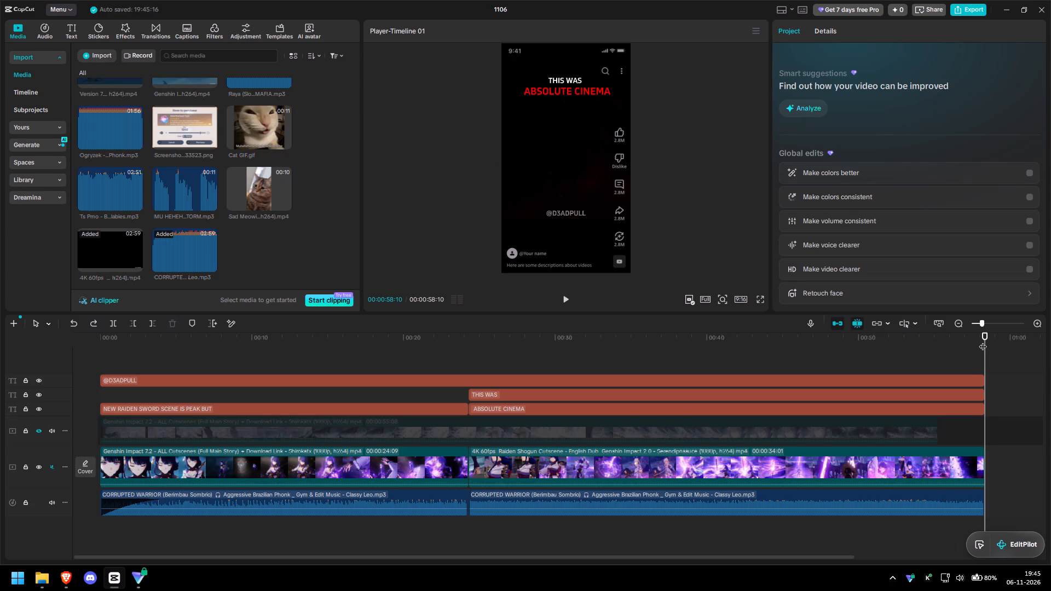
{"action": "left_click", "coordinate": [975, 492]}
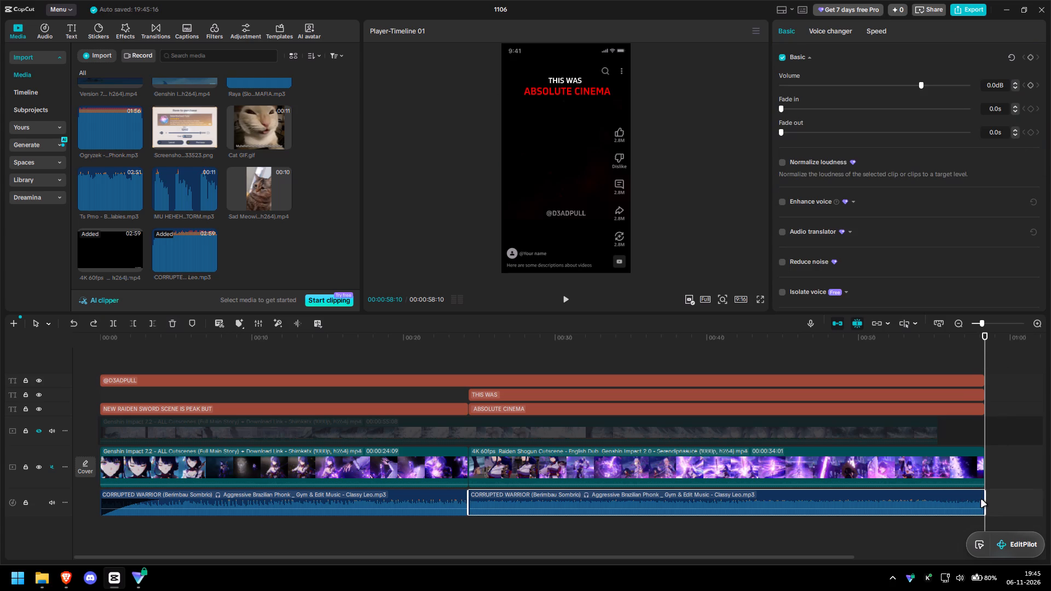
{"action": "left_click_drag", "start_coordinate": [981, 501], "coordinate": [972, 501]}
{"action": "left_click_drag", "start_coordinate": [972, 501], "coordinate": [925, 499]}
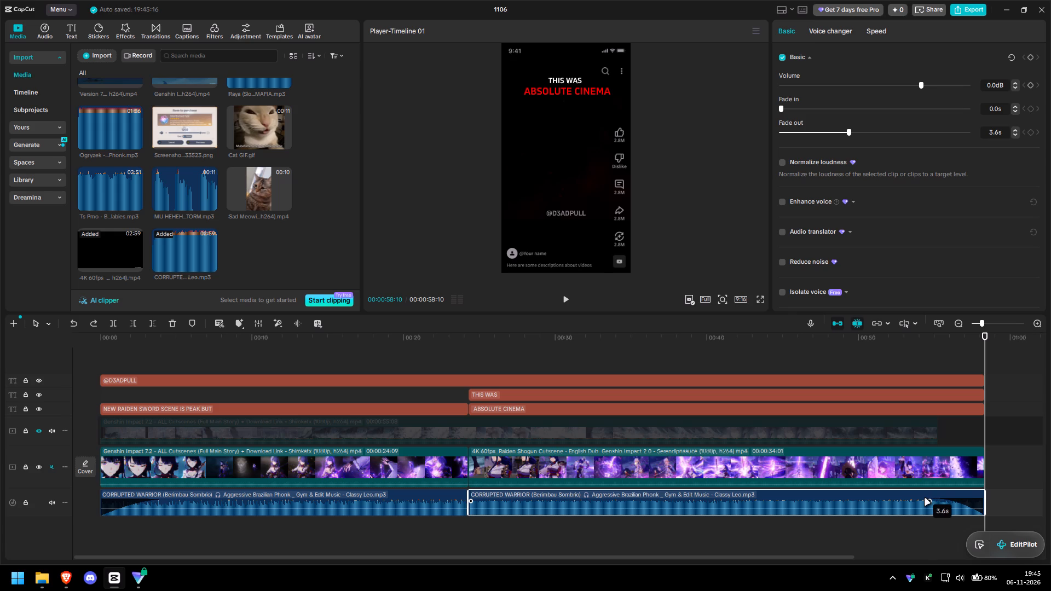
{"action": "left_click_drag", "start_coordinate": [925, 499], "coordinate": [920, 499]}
{"action": "left_click", "coordinate": [1000, 381]}
{"action": "left_click_drag", "start_coordinate": [986, 340], "coordinate": [979, 340]}
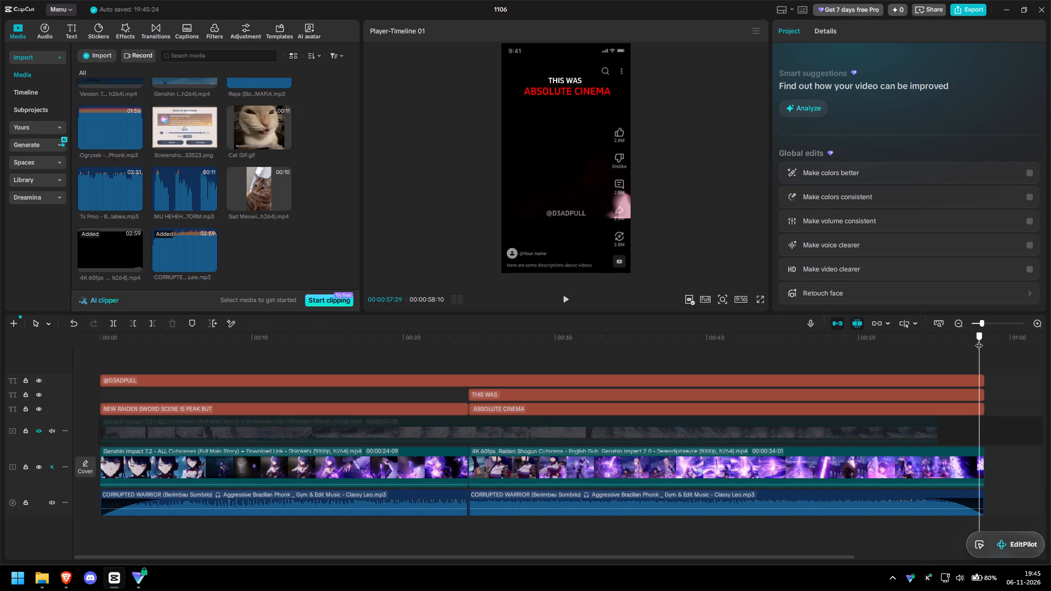
{"action": "left_click_drag", "start_coordinate": [979, 340], "coordinate": [980, 340]}
{"action": "left_click_drag", "start_coordinate": [998, 376], "coordinate": [981, 414]}
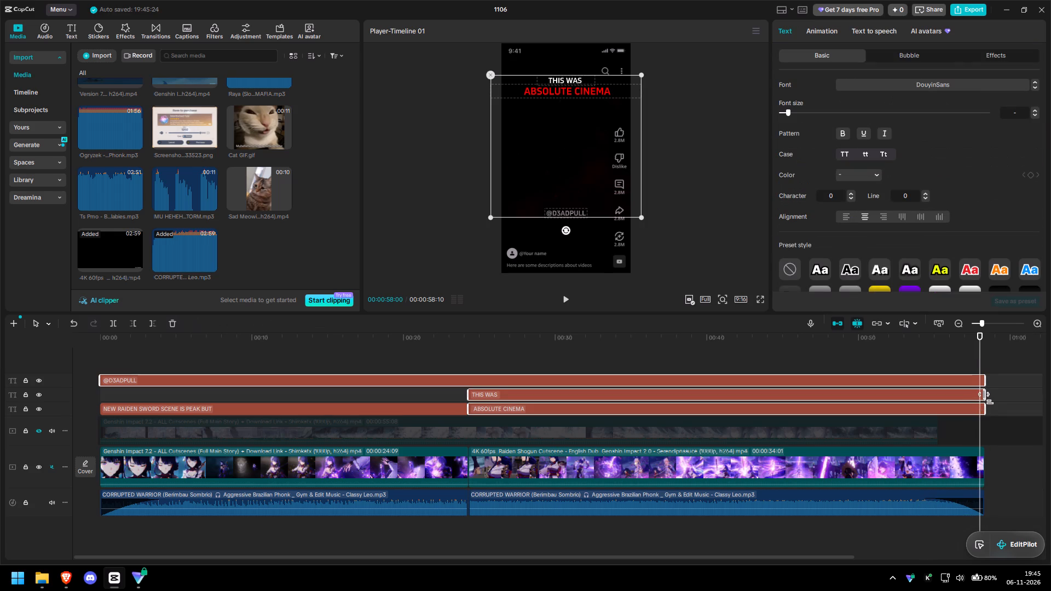
{"action": "left_click_drag", "start_coordinate": [988, 398], "coordinate": [981, 398]}
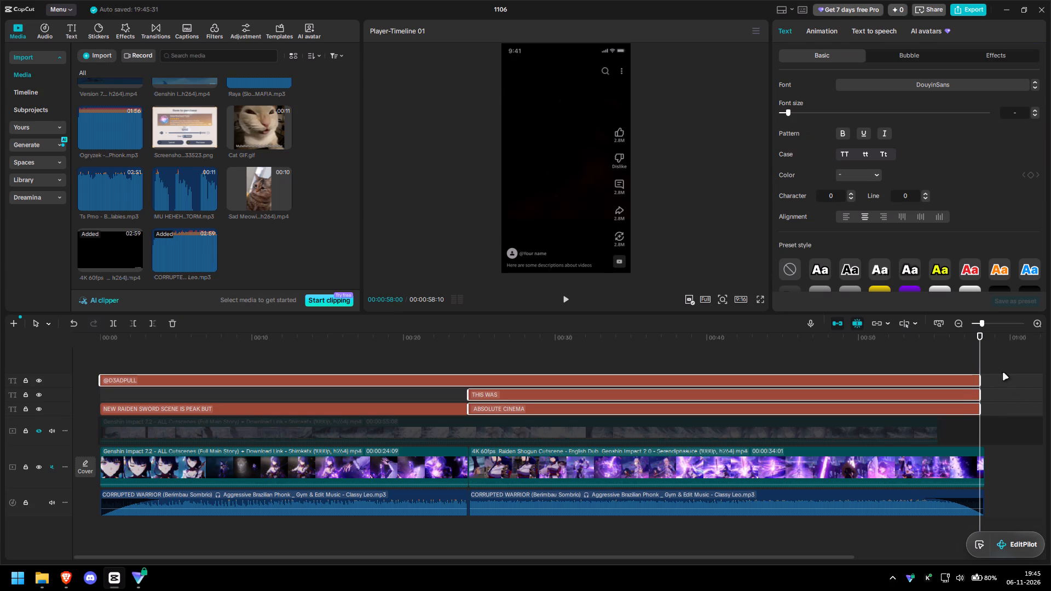
Play the last two seconds of the sequence from 00:00:56:10 to review the shortened titles.
{"action": "left_click_drag", "start_coordinate": [981, 346], "coordinate": [955, 345]}
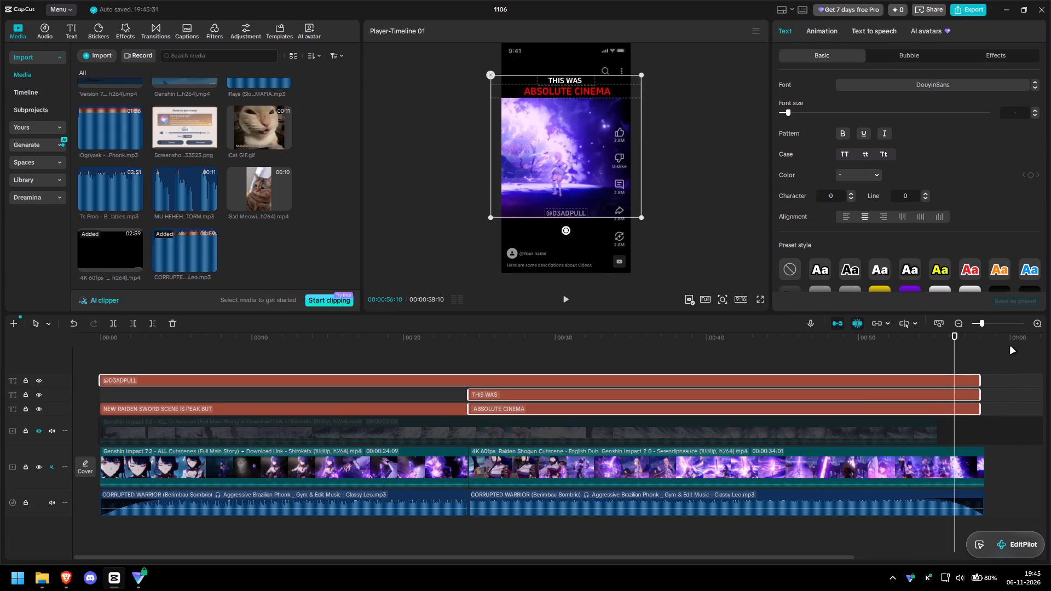
{"action": "key", "text": "space"}
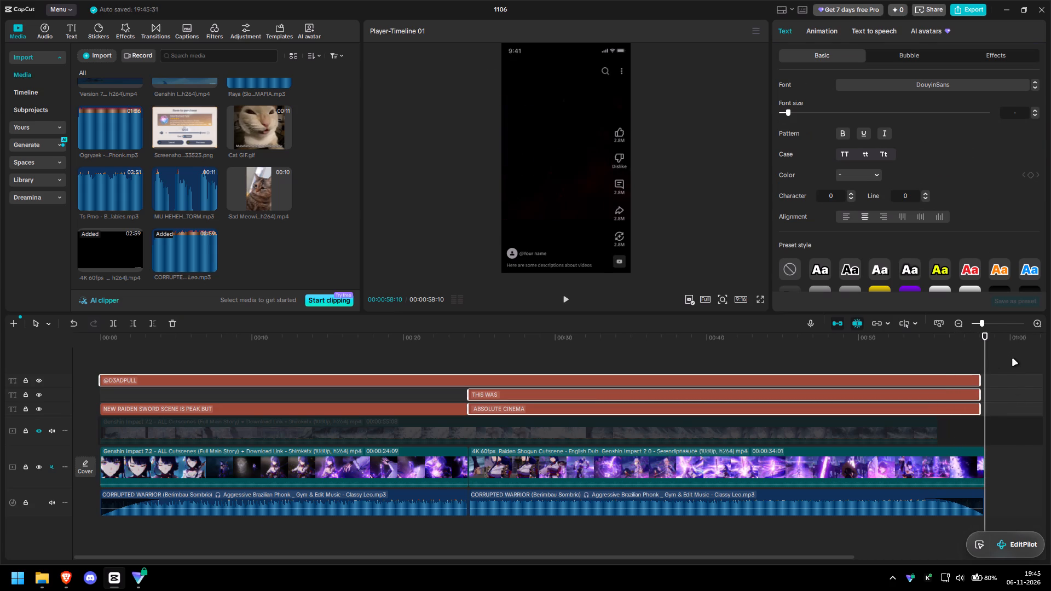
Return to the start of the sequence and export it as 1106(2) in 1080P, H.264, mp4, 30fps.
{"action": "left_click_drag", "start_coordinate": [983, 338], "coordinate": [63, 464]}
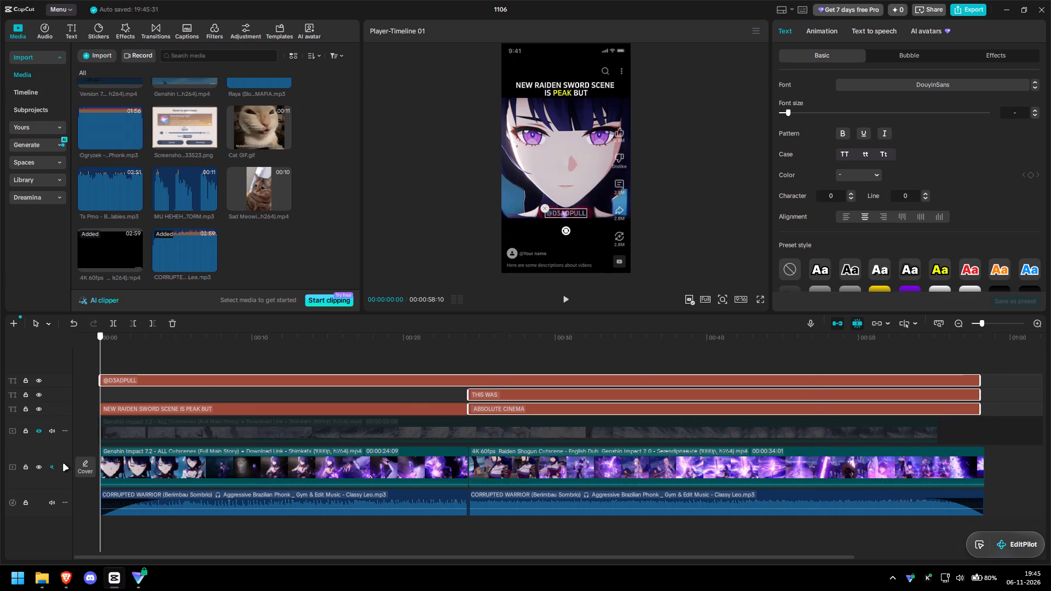
{"action": "left_click_drag", "start_coordinate": [63, 464], "coordinate": [62, 464]}
{"action": "left_click", "coordinate": [224, 351]}
{"action": "left_click_drag", "start_coordinate": [225, 354], "coordinate": [109, 345]}
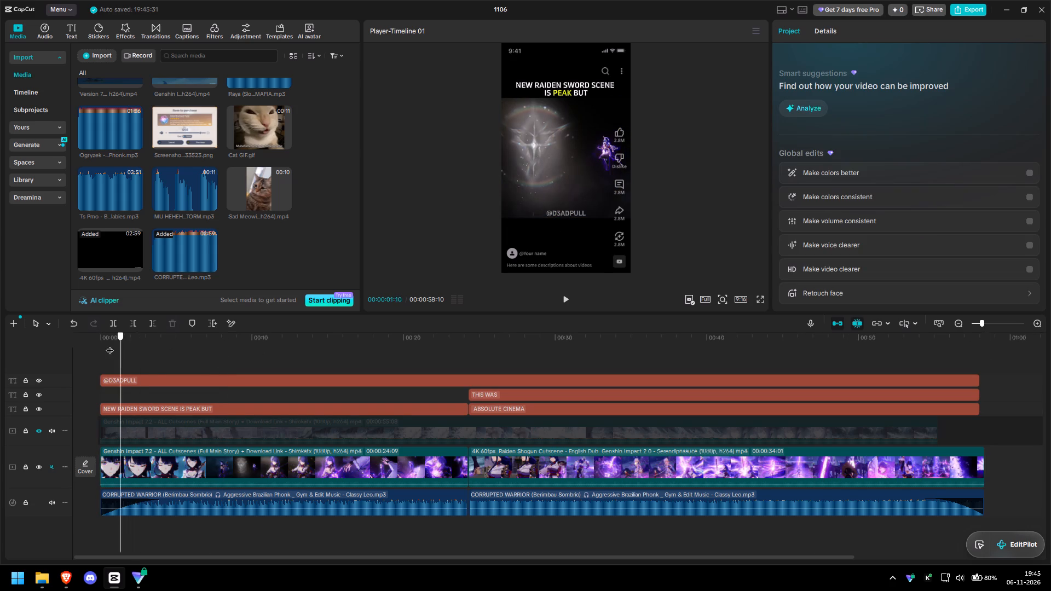
{"action": "left_click_drag", "start_coordinate": [109, 345], "coordinate": [67, 350]}
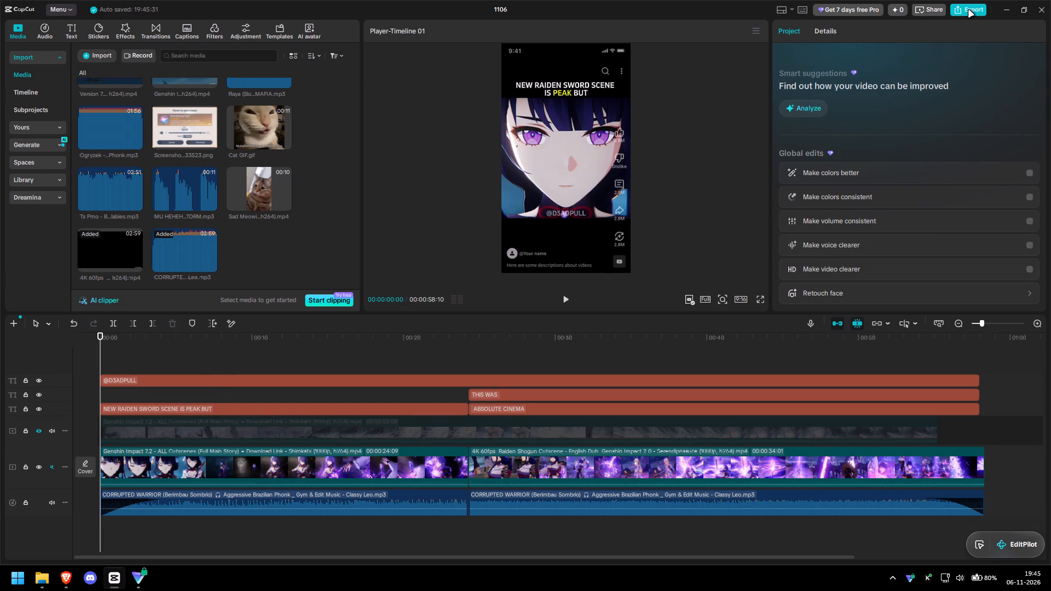
{"action": "left_click", "coordinate": [969, 10]}
{"action": "left_click", "coordinate": [651, 454]}
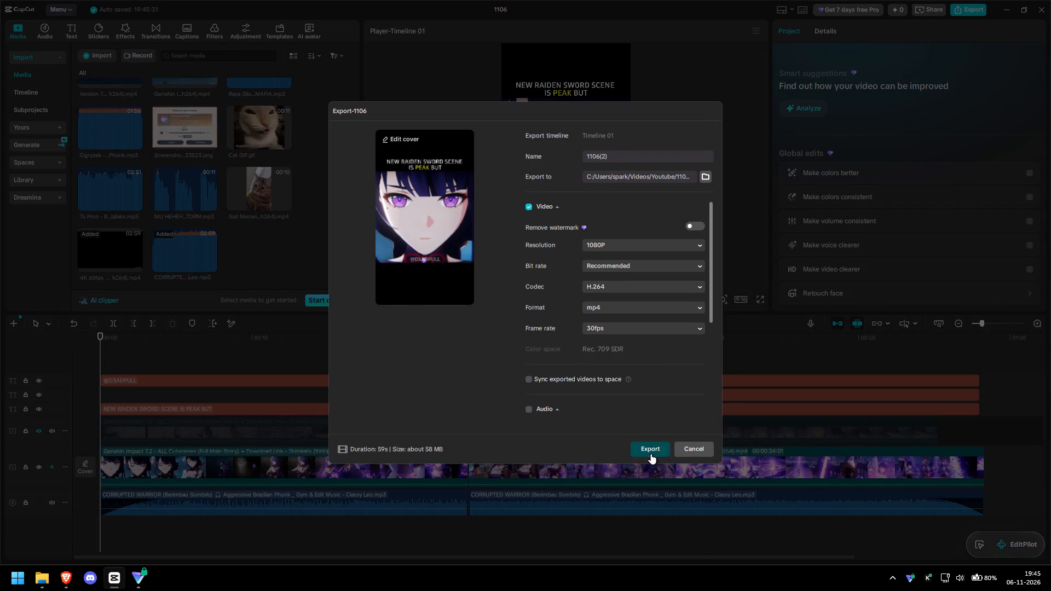
{"action": "left_click", "coordinate": [685, 419]}
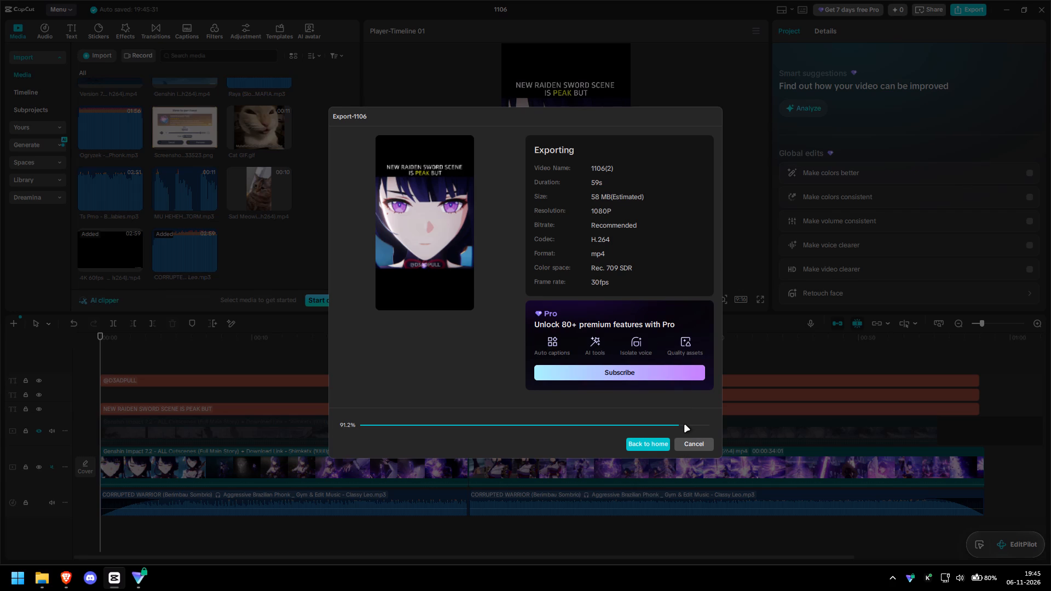
{"action": "left_click", "coordinate": [698, 442]}
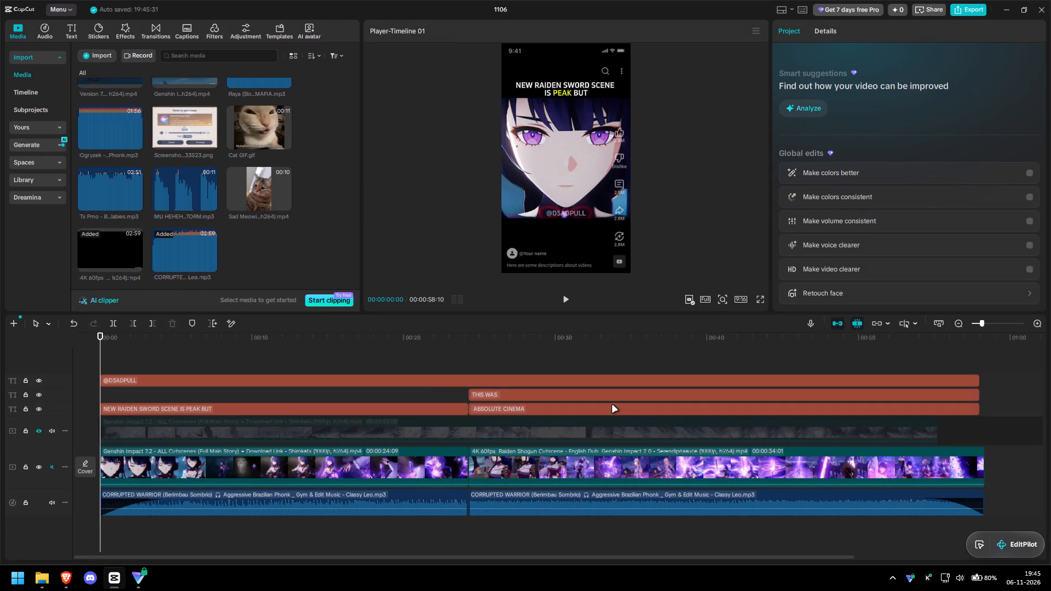
Delete the Genshin Impact 7.2 and Raiden Shogun cutscene clips from the main video track.
{"action": "left_click_drag", "start_coordinate": [1027, 460], "coordinate": [367, 474]}
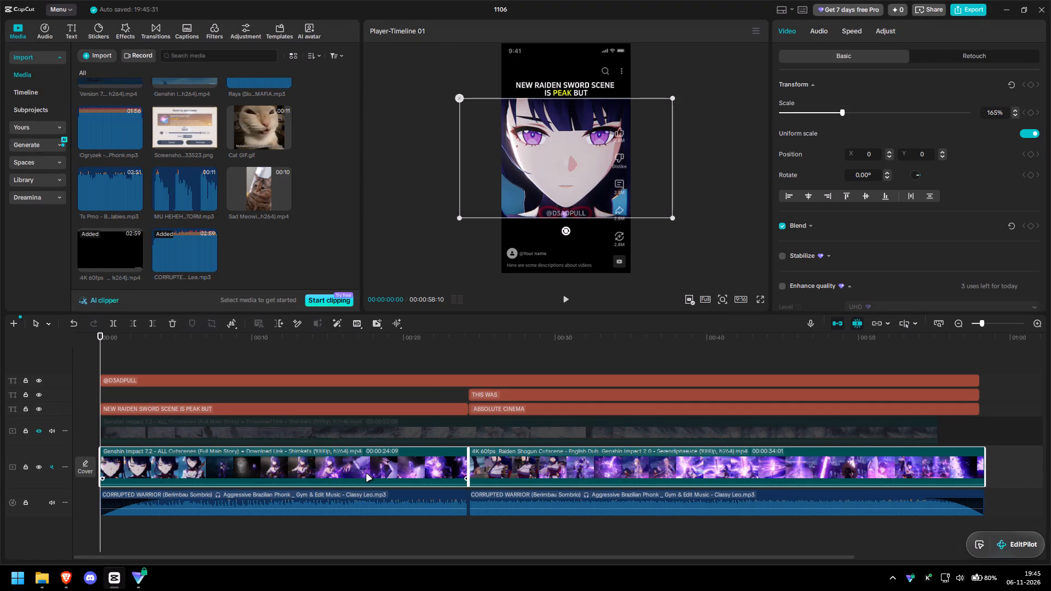
{"action": "key", "text": "BackSpace"}
Unhide the overlay track's Genshin Impact 7.2 cutscene clip and move it to the start of the main video track.
{"action": "left_click", "coordinate": [381, 433]}
{"action": "left_click", "coordinate": [39, 432]}
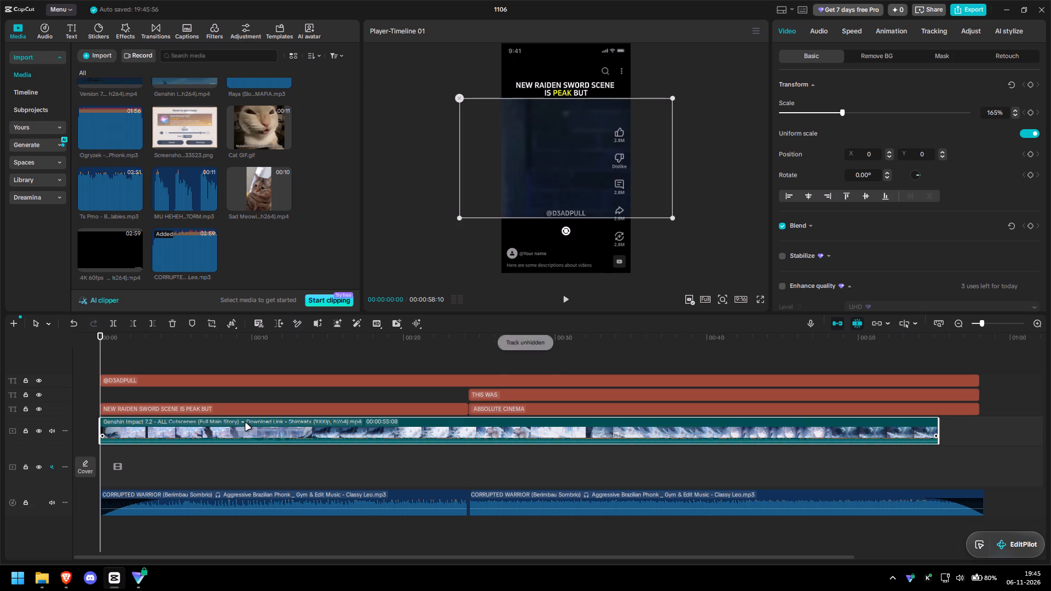
{"action": "left_click_drag", "start_coordinate": [233, 432], "coordinate": [234, 471]}
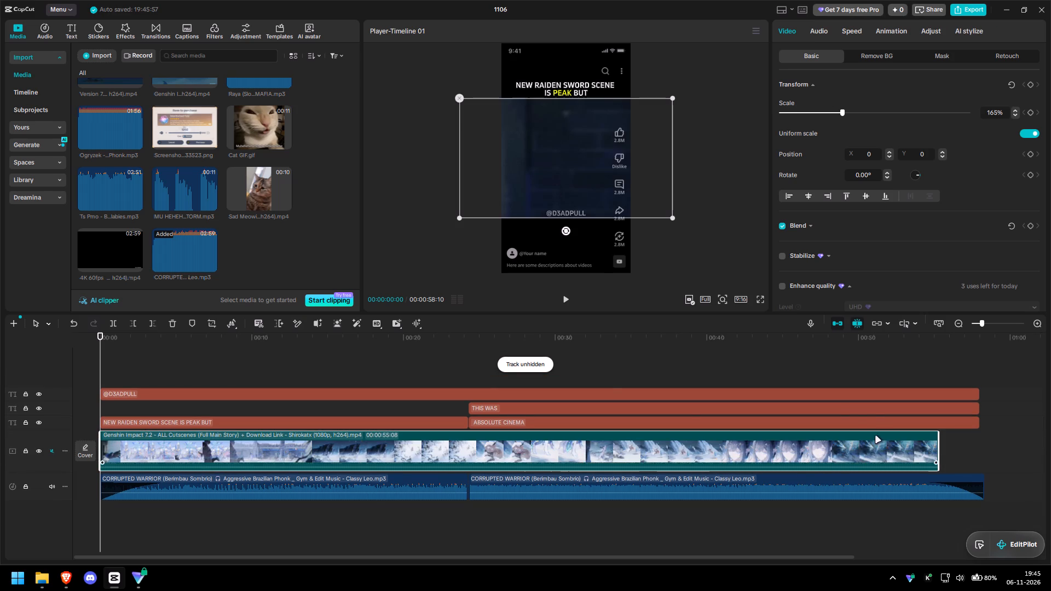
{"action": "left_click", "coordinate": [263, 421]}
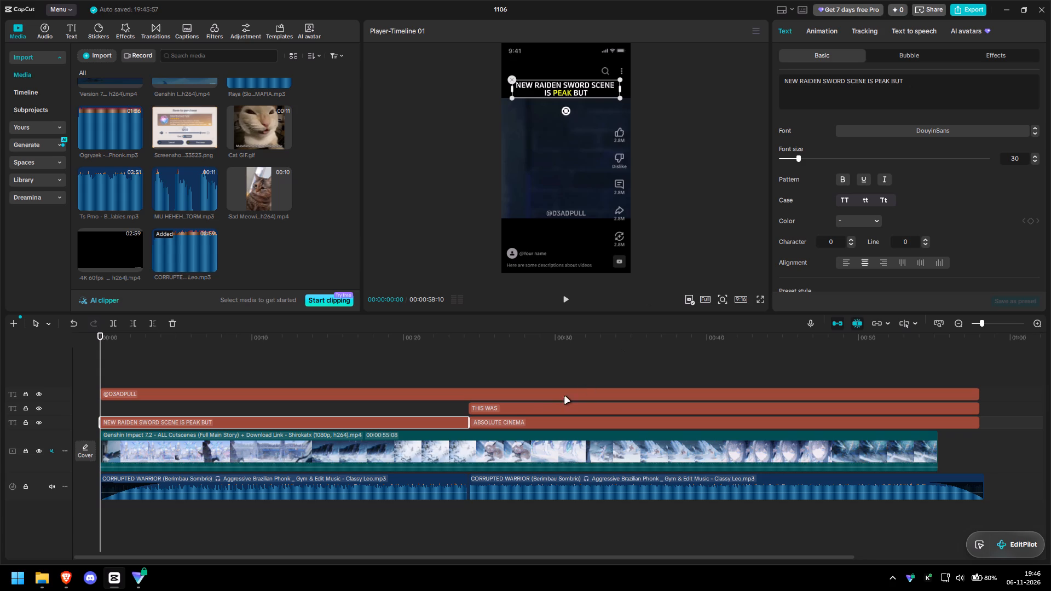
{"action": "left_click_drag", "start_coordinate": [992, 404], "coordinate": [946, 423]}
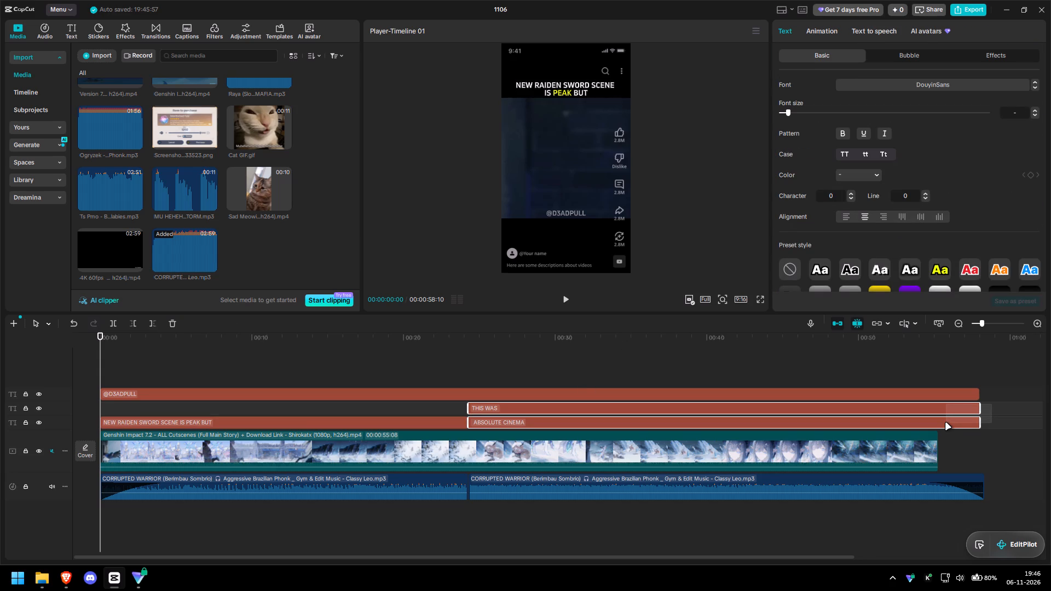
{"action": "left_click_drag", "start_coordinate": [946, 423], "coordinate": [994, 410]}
Switch to Brave, search the web for "tsaritsa genshin name" and open the Anastasya page of the Genshin Impact Wiki.
{"action": "key", "text": "super+2"}
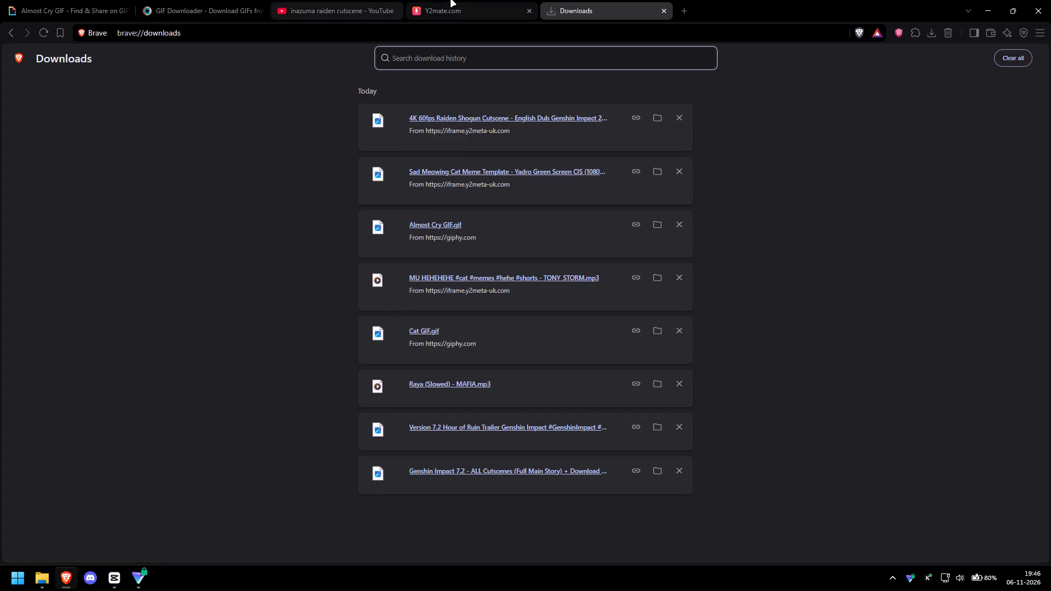
{"action": "left_click", "coordinate": [439, 37]}
{"action": "type", "text": "ta"}
{"action": "key", "text": "BackSpace"}
{"action": "type", "text": "sa"}
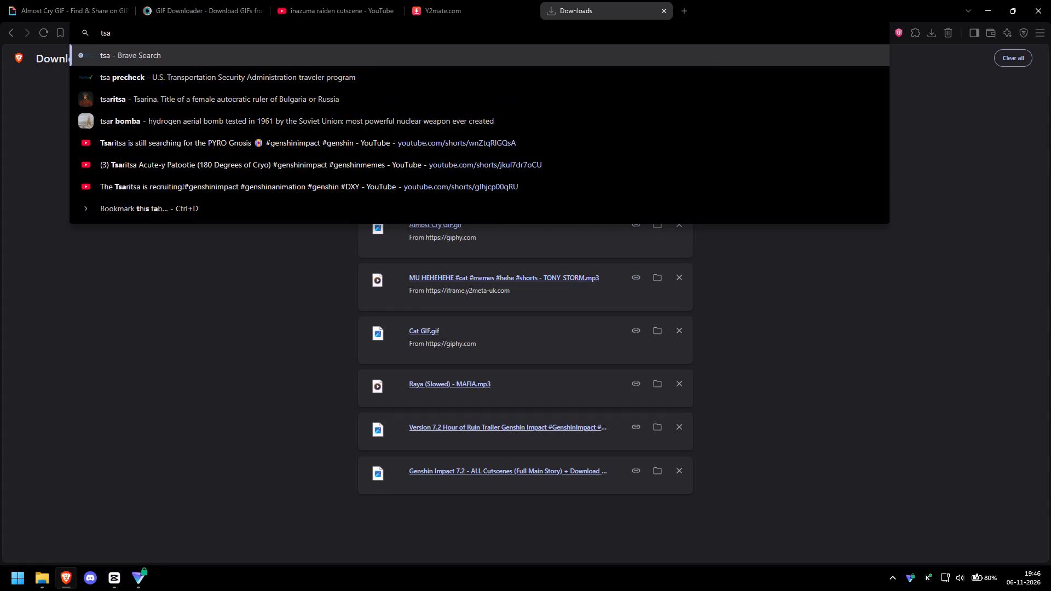
{"action": "key", "text": "r"}
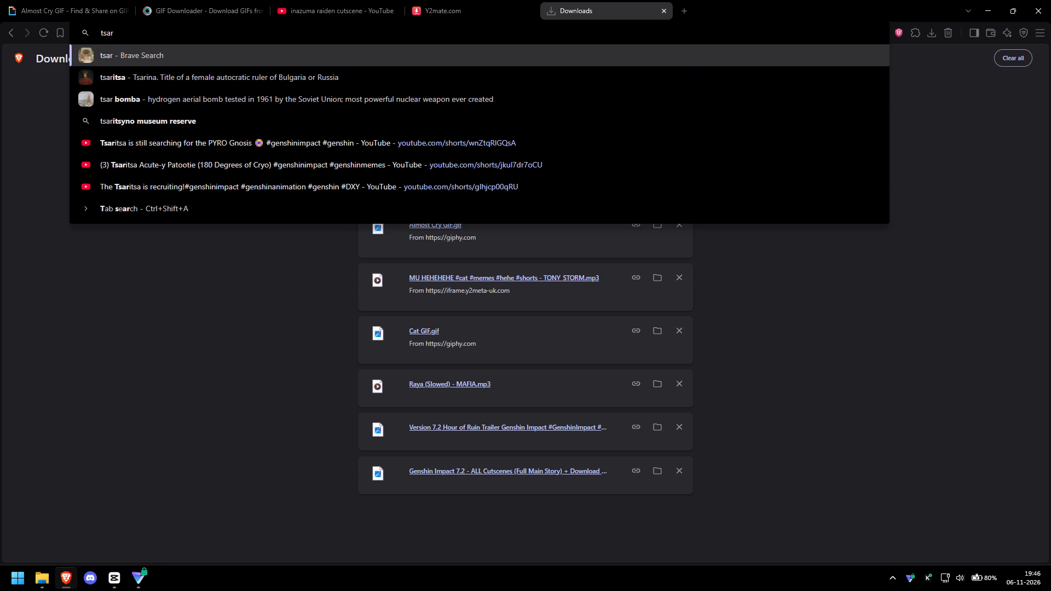
{"action": "type", "text": "ist"}
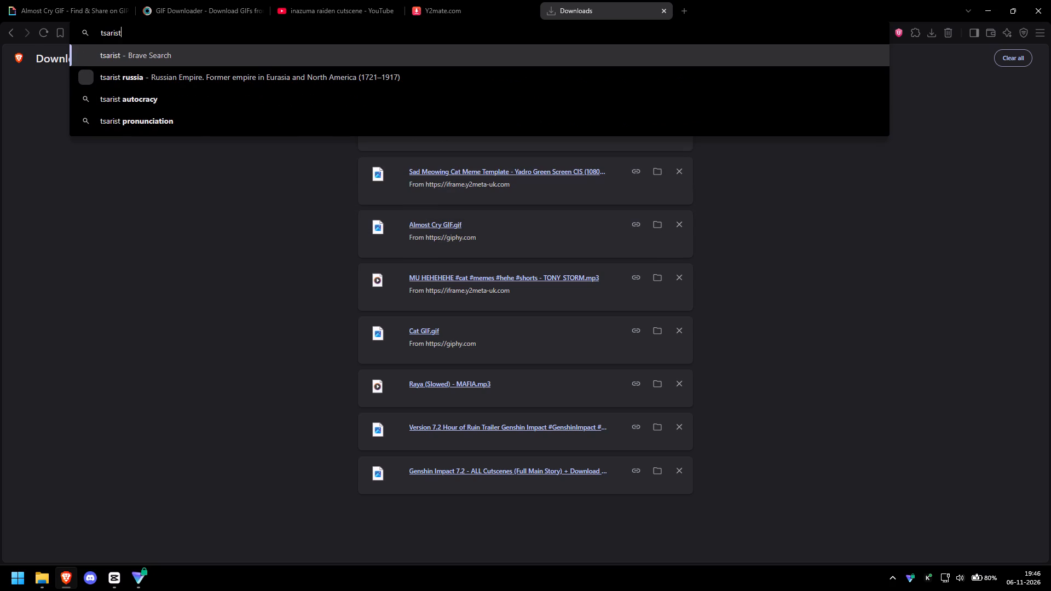
{"action": "type", "text": "a"}
{"action": "key", "text": "space"}
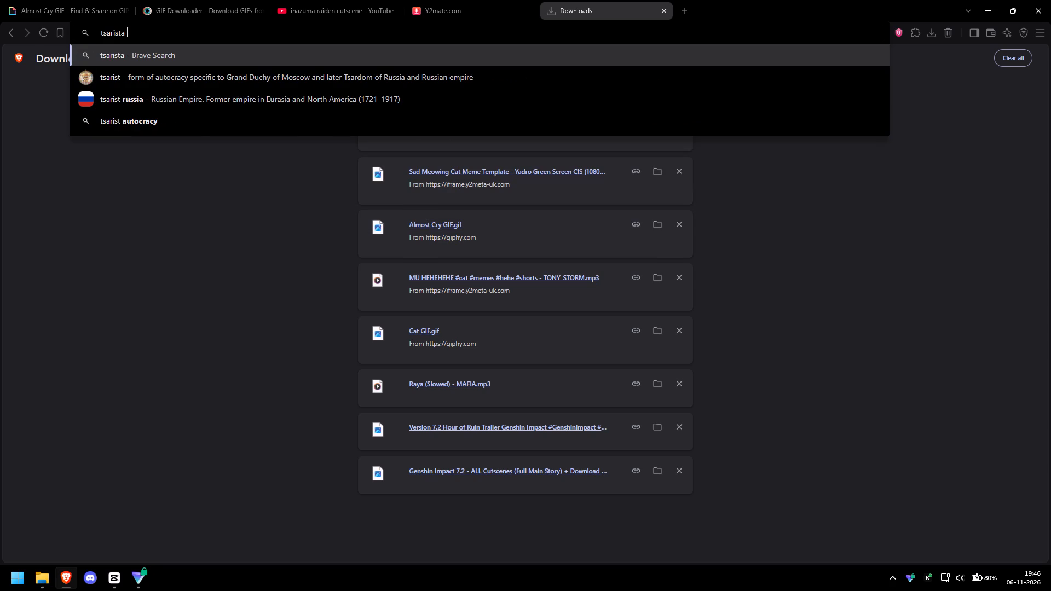
{"action": "key", "text": "g"}
{"action": "key", "text": "Down"}
{"action": "key", "text": "space"}
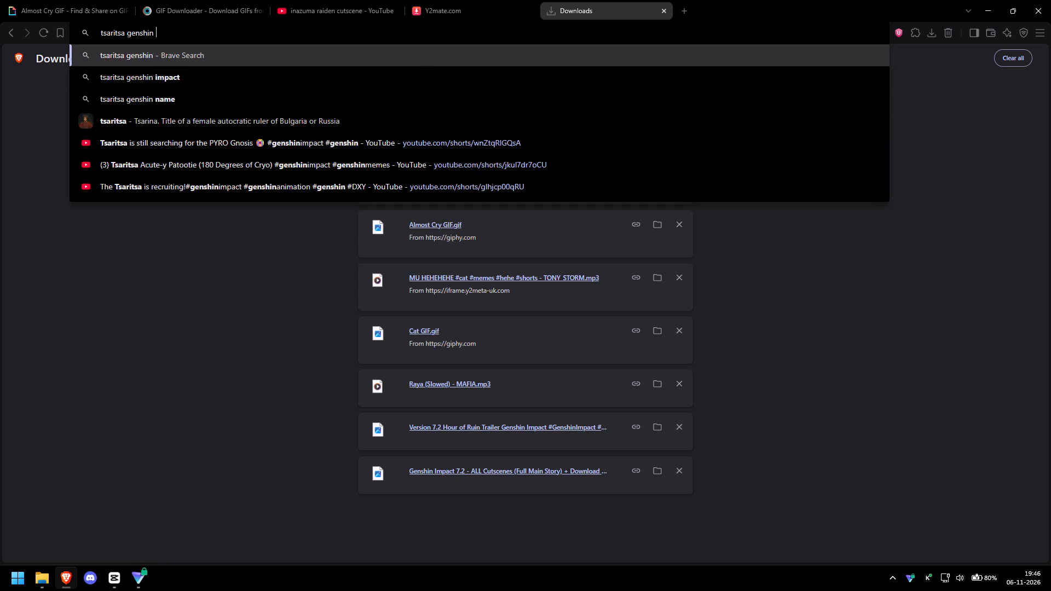
{"action": "key", "text": "Down"}
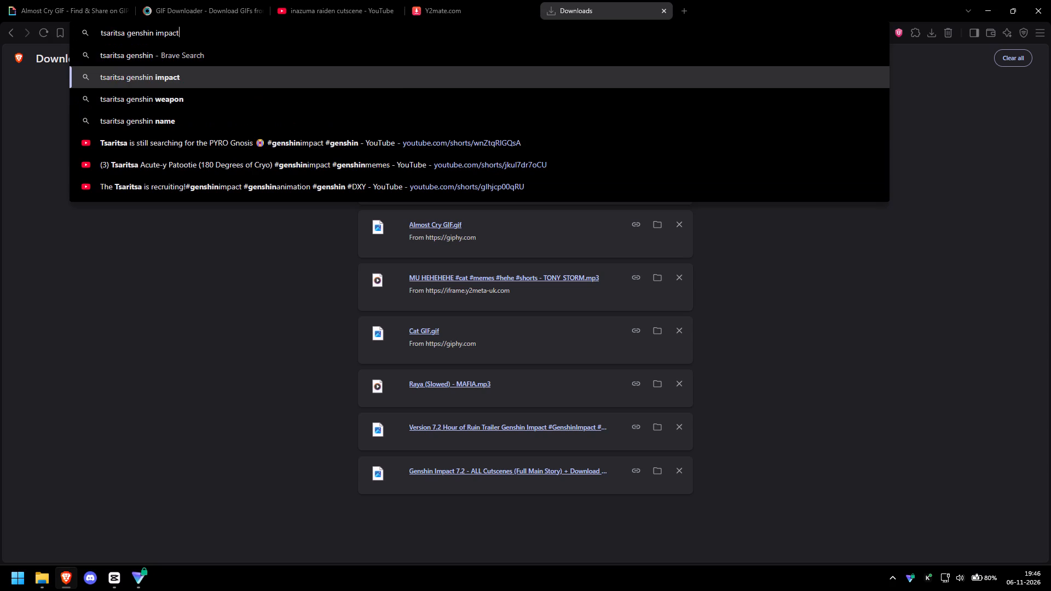
{"action": "key", "text": "Down"}
{"action": "key", "text": "Down"}
{"action": "key", "text": "Return"}
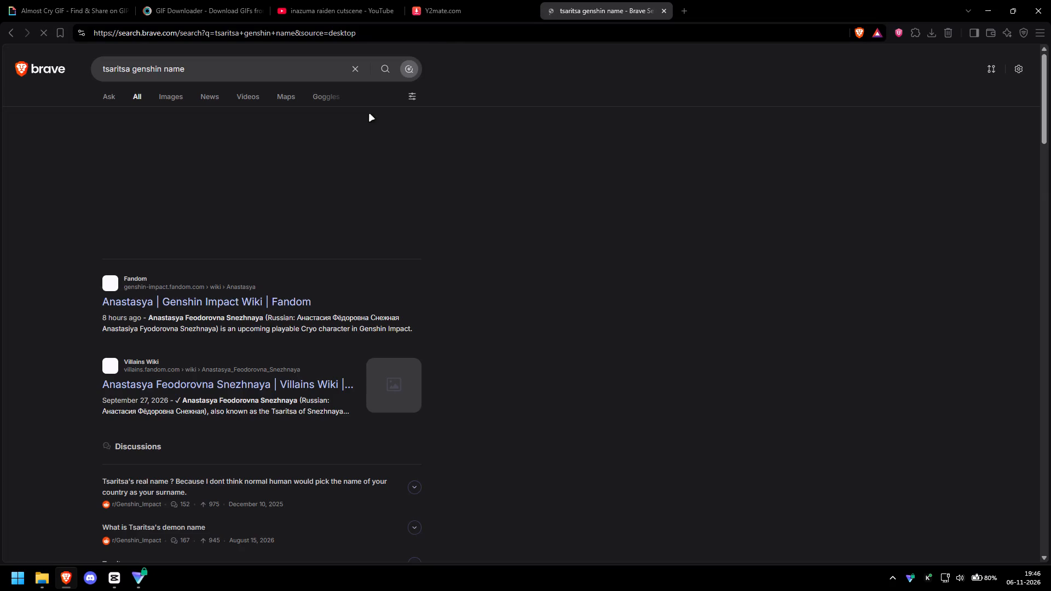
{"action": "left_click", "coordinate": [171, 303]}
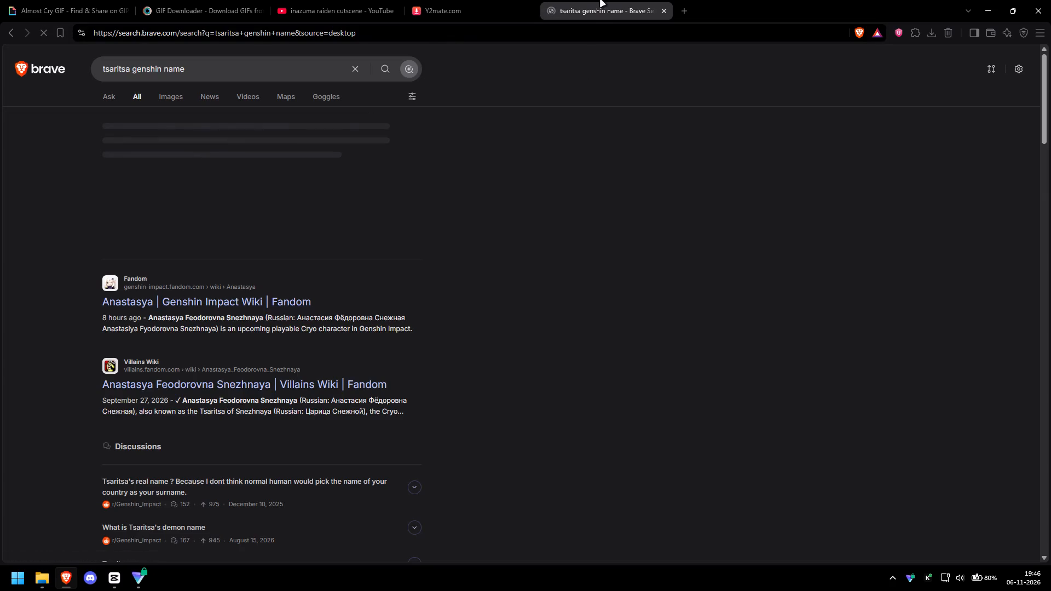
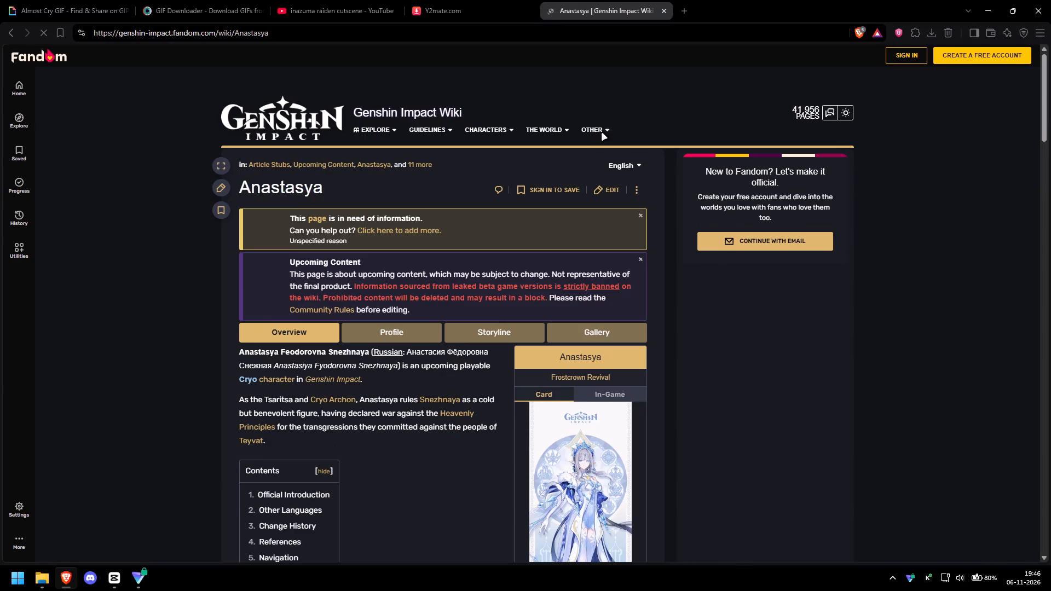
Copy the name Anastasya from the wiki page and replace CapCut's opening title text with it in uppercase.
{"action": "double_click", "coordinate": [239, 186]}
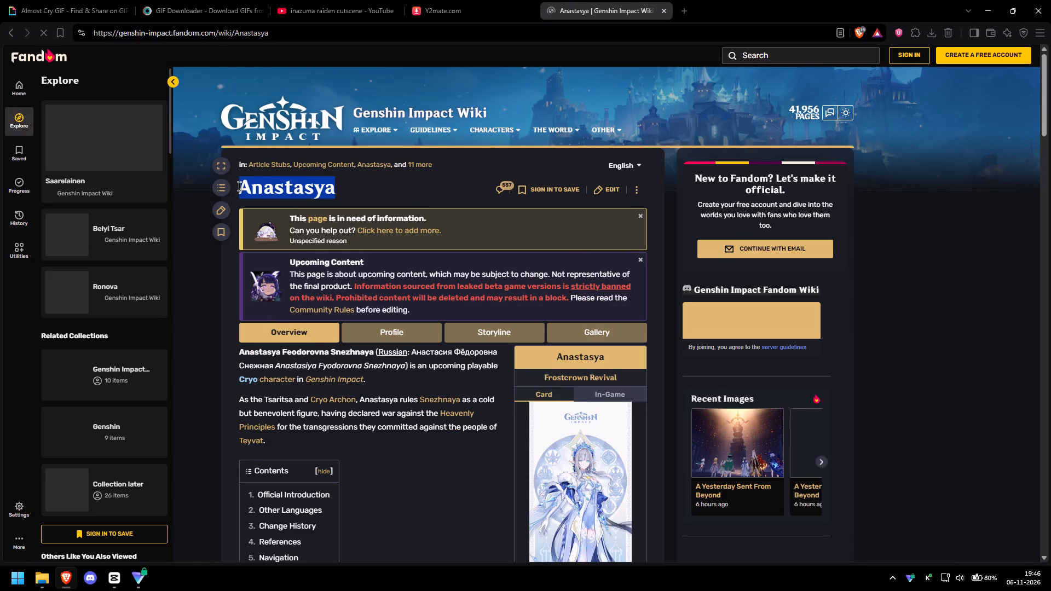
{"action": "double_click", "coordinate": [280, 188]}
{"action": "key", "text": "ctrl+c"}
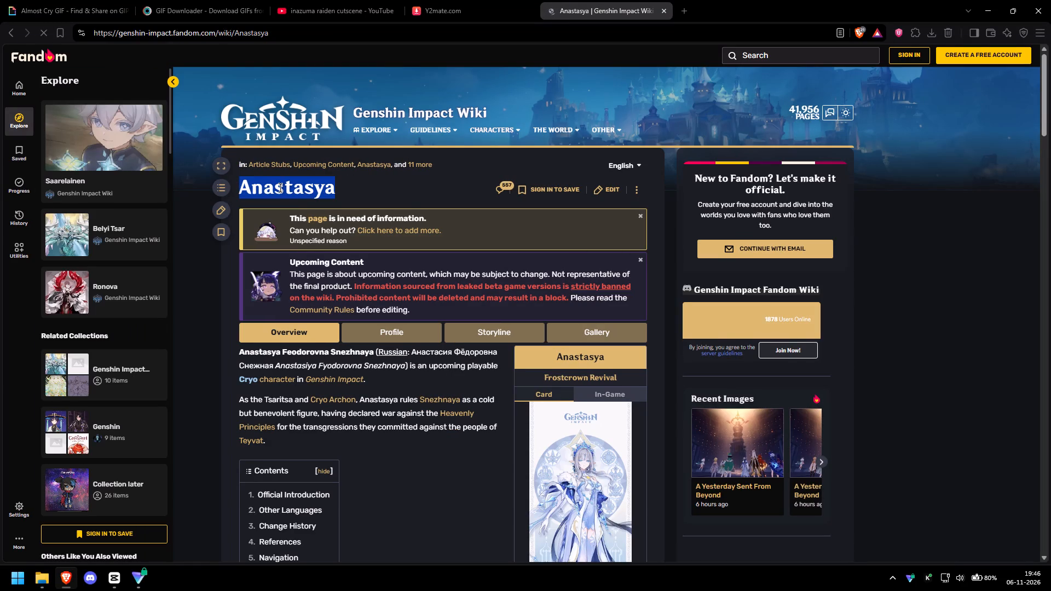
{"action": "key", "text": "super+4"}
{"action": "left_click", "coordinate": [240, 425]}
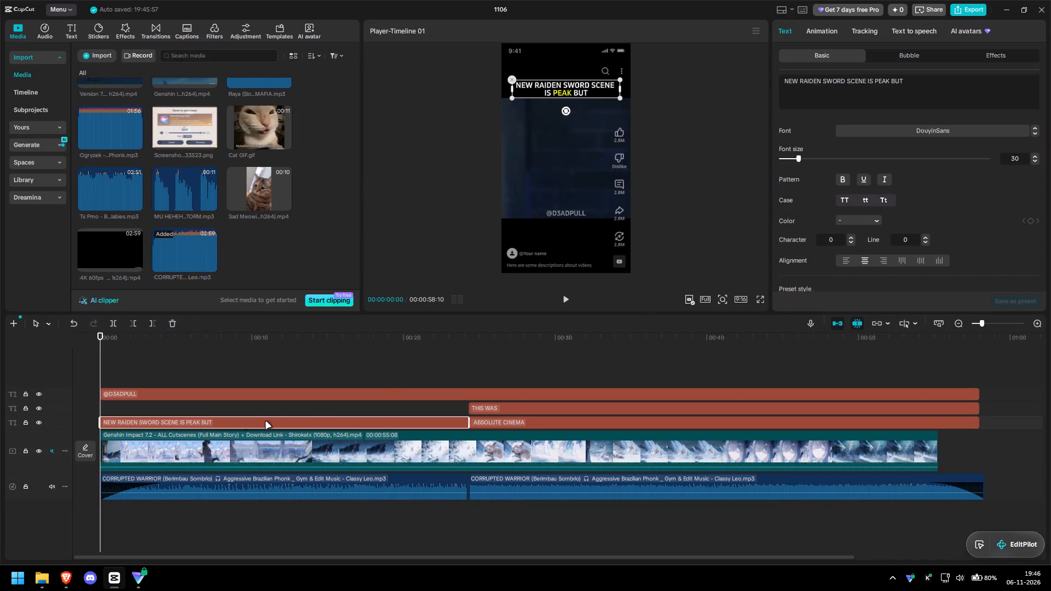
{"action": "left_click", "coordinate": [926, 83]}
{"action": "key", "text": "ctrl+a"}
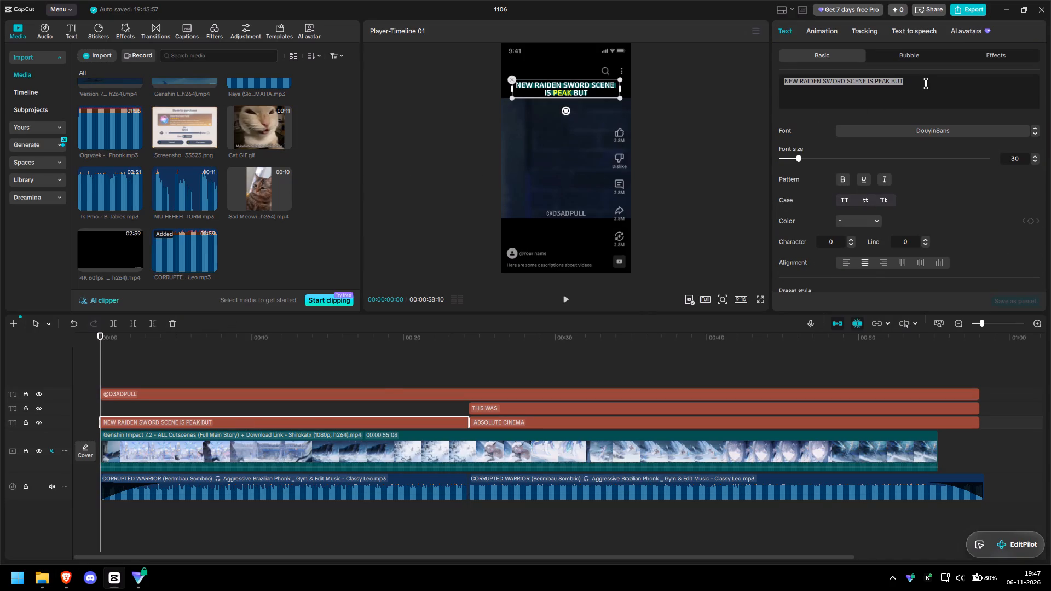
{"action": "key", "text": "ctrl+v"}
{"action": "key", "text": "space"}
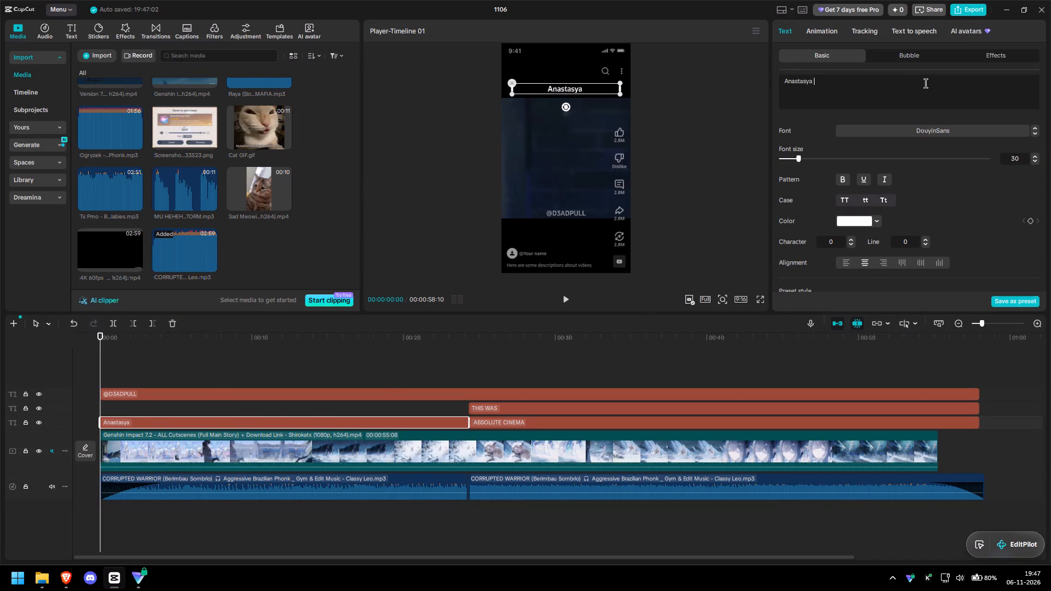
{"action": "key", "text": "shift+Left"}
{"action": "key", "text": "ctrl+a"}
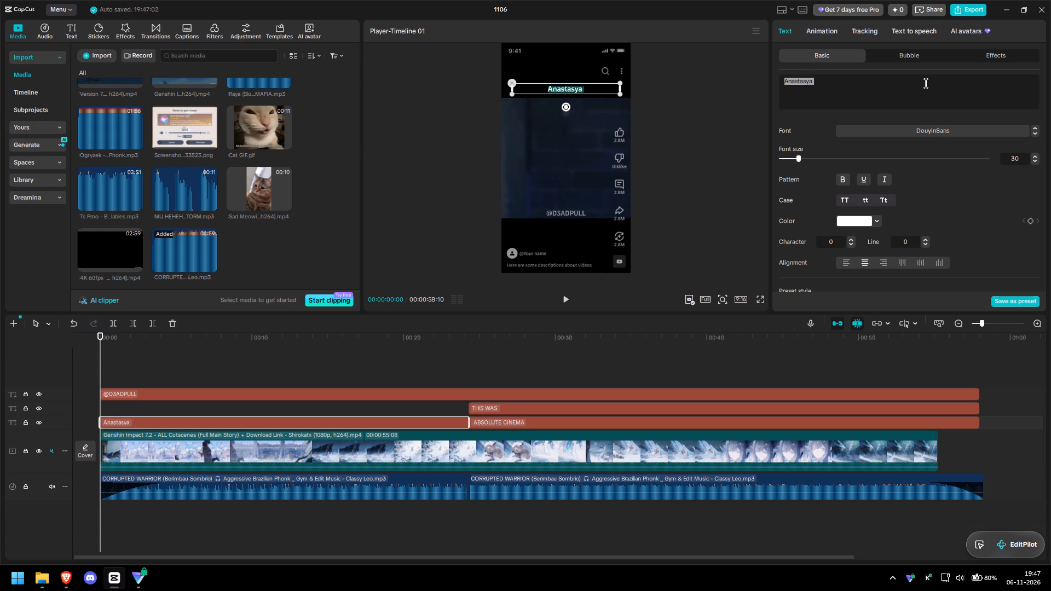
{"action": "left_click", "coordinate": [841, 201]}
{"action": "left_click", "coordinate": [831, 88]}
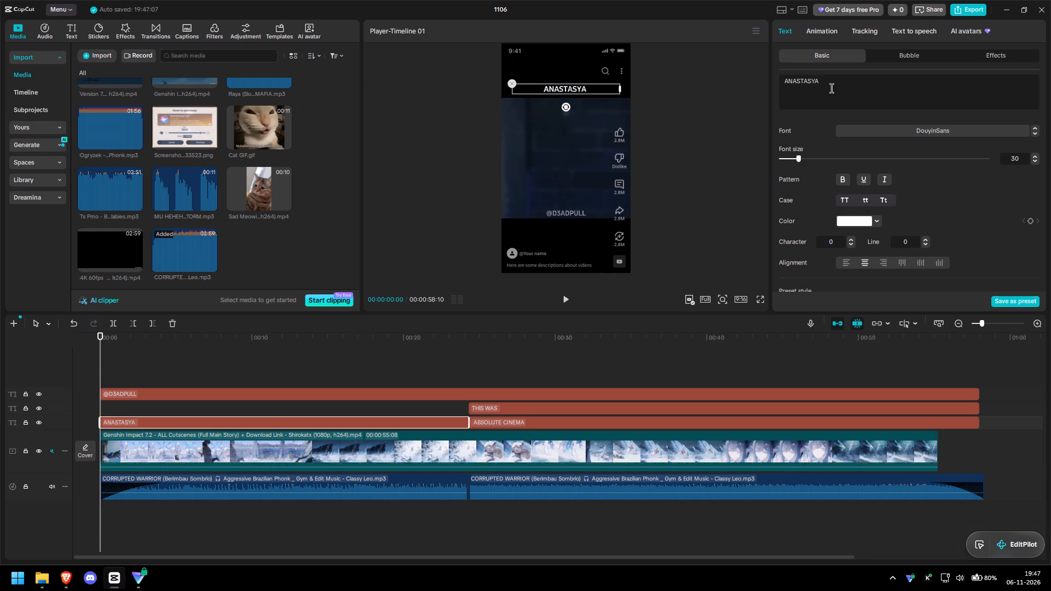
Recolour the word ANASTASYA in the opening title to cyan.
{"action": "left_click_drag", "start_coordinate": [822, 83], "coordinate": [784, 80]}
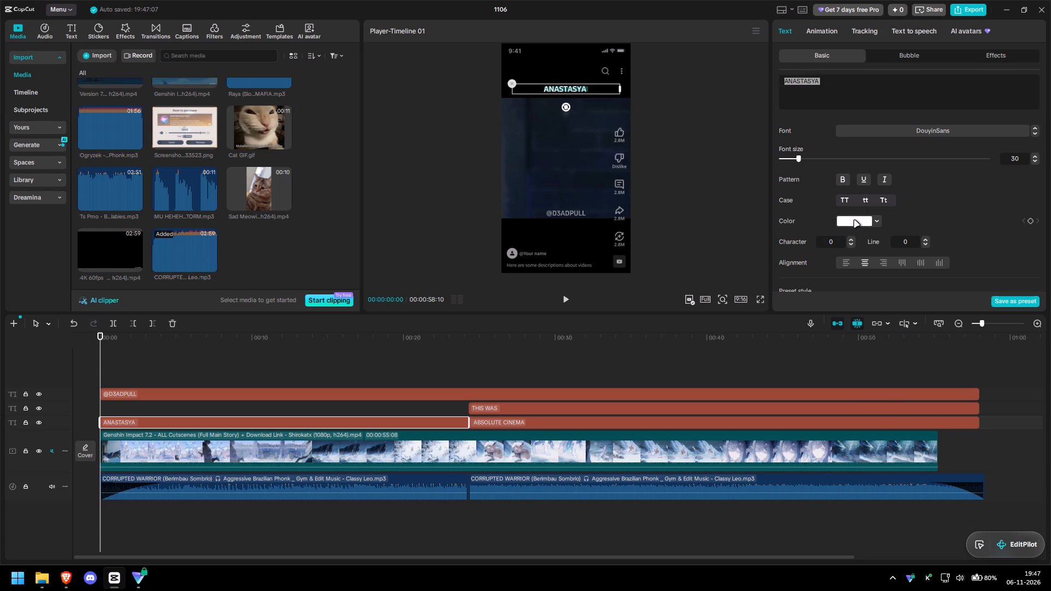
{"action": "left_click", "coordinate": [854, 221]}
{"action": "left_click_drag", "start_coordinate": [864, 312], "coordinate": [876, 318]}
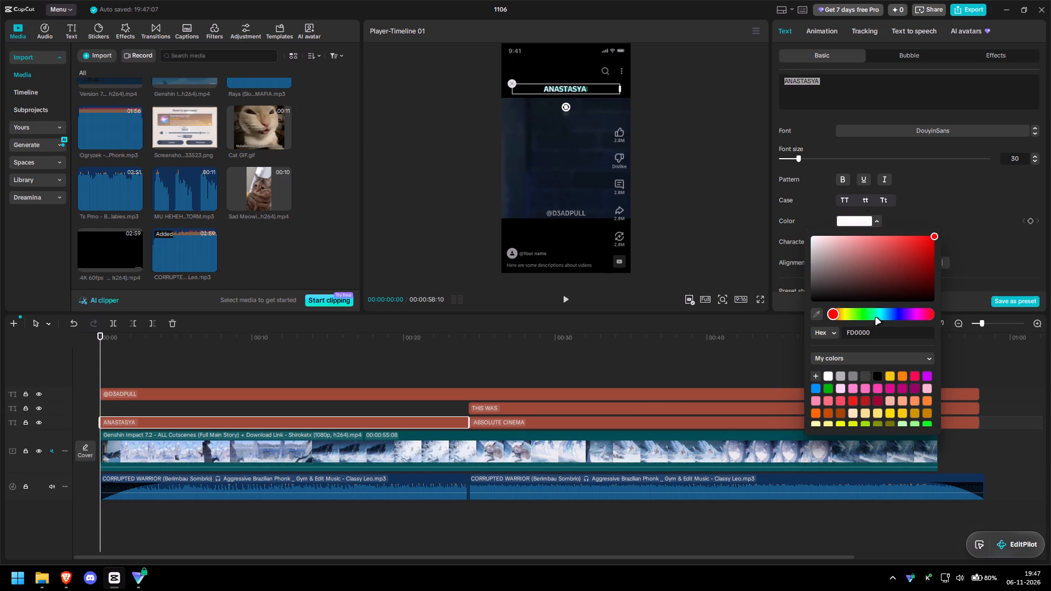
{"action": "left_click_drag", "start_coordinate": [876, 318], "coordinate": [876, 318]}
{"action": "left_click_drag", "start_coordinate": [874, 317], "coordinate": [869, 318]}
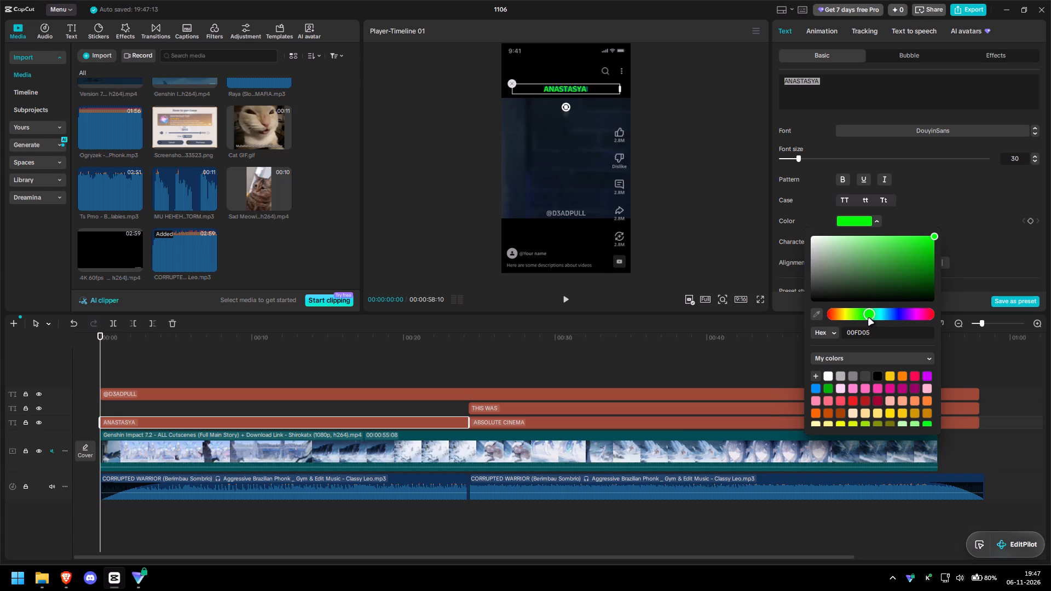
{"action": "left_click_drag", "start_coordinate": [869, 318], "coordinate": [886, 315]}
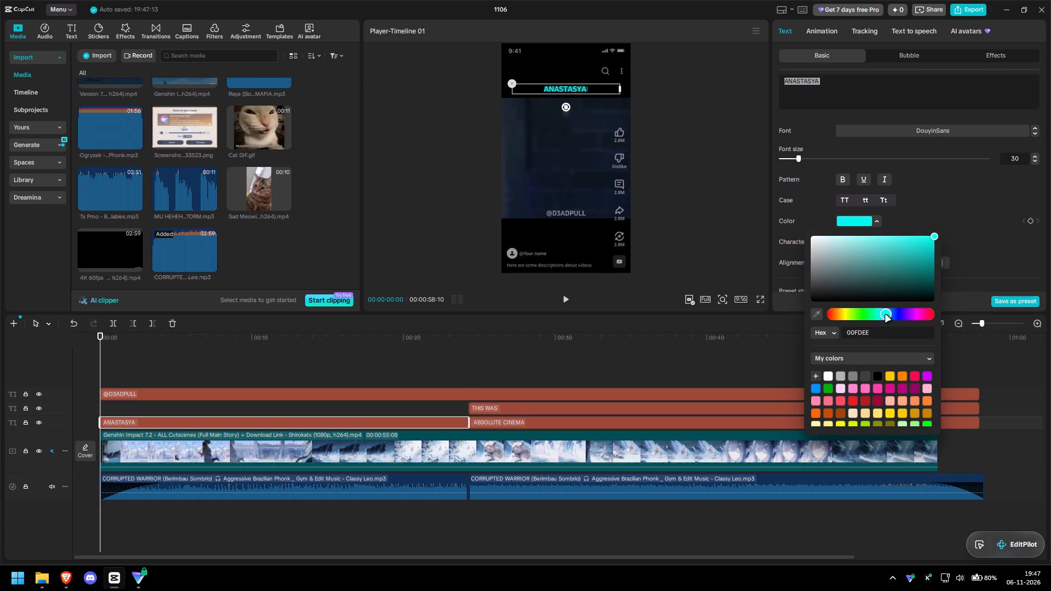
{"action": "left_click_drag", "start_coordinate": [886, 315], "coordinate": [888, 315]}
Append "SEES HI" after ANASTASYA in the opening title text.
{"action": "left_click", "coordinate": [831, 81]}
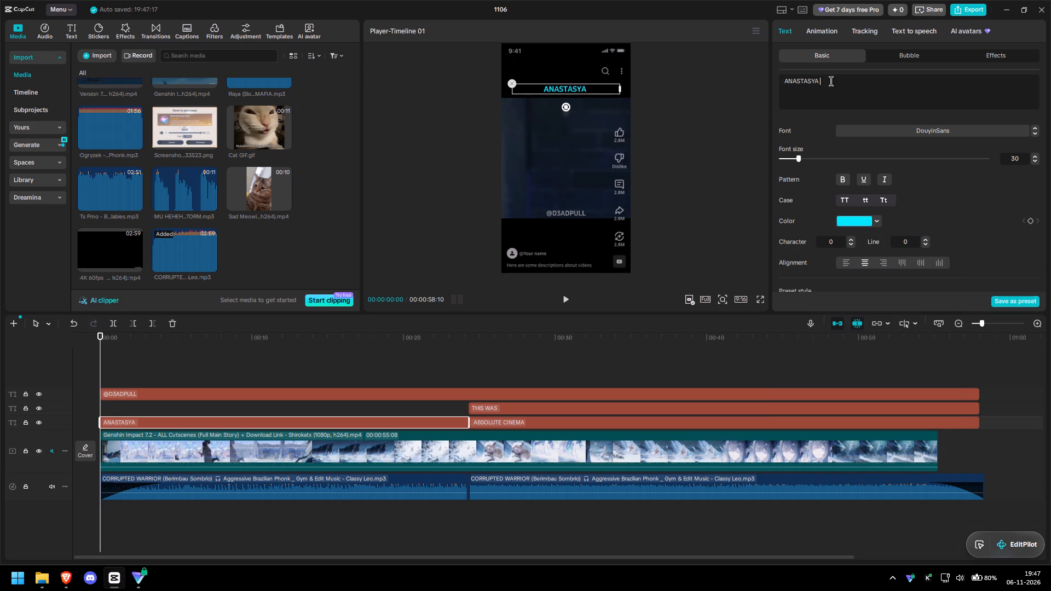
{"action": "key", "text": "d"}
{"action": "key", "text": "BackSpace"}
{"action": "type", "text": "SEE"}
{"action": "type", "text": "'S"}
{"action": "key", "text": "space"}
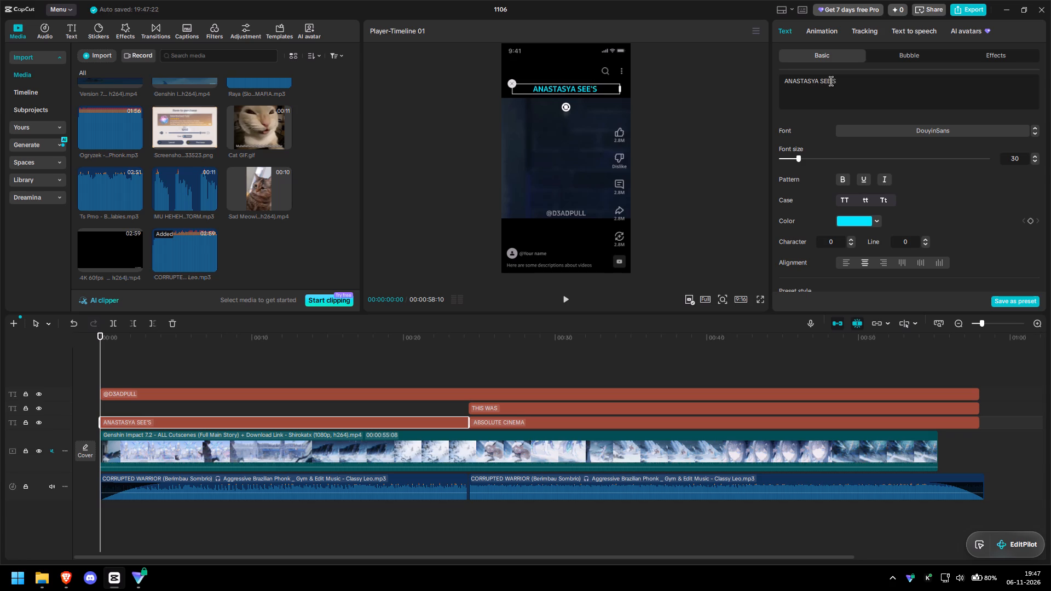
{"action": "key", "text": "BackSpace"}
{"action": "key", "text": "BackSpace"}
{"action": "key", "text": "BackSpace"}
{"action": "key", "text": "s"}
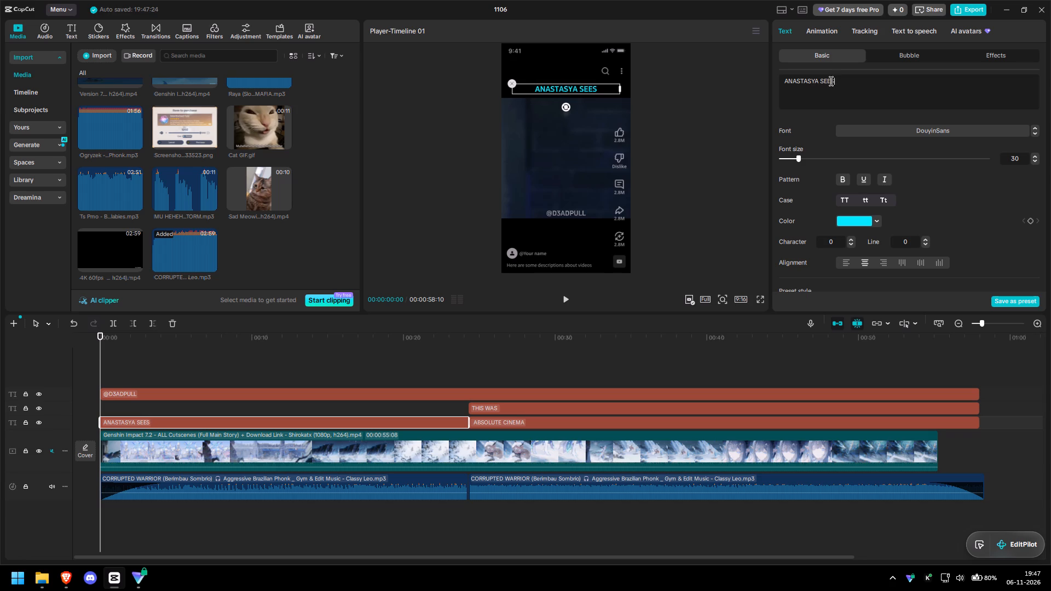
{"action": "key", "text": "BackSpace"}
{"action": "key", "text": "BackSpace"}
{"action": "key", "text": "BackSpace"}
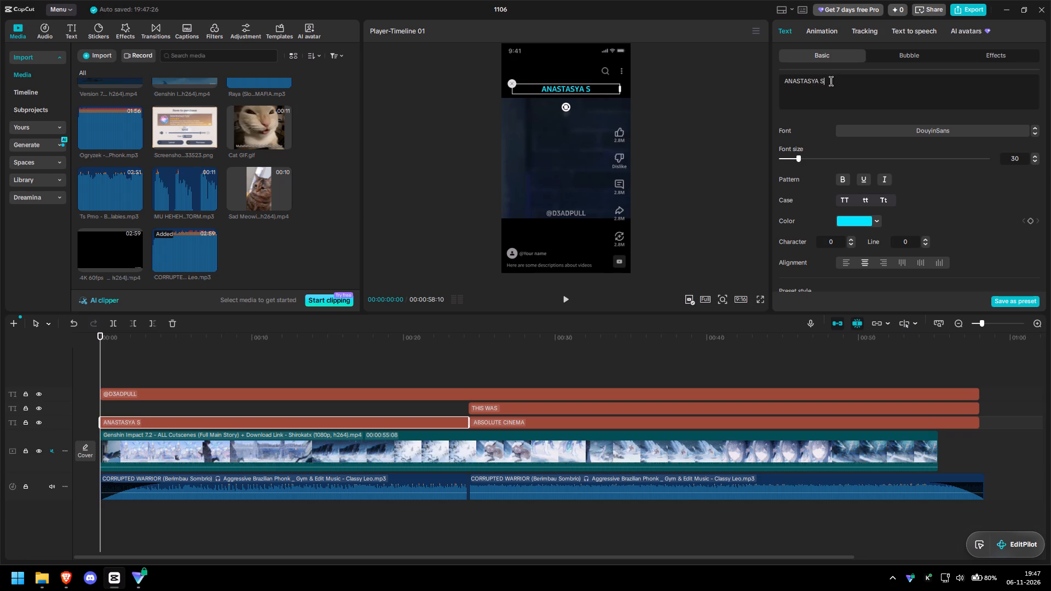
{"action": "key", "text": "BackSpace"}
{"action": "type", "text": "SEES"}
{"action": "key", "text": "space"}
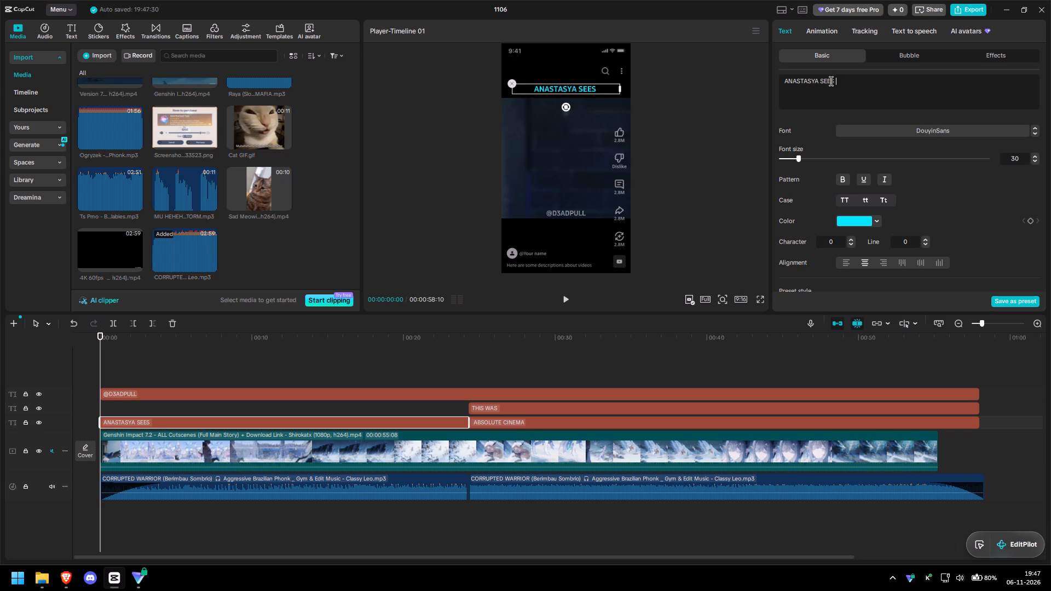
{"action": "type", "text": "HI"}
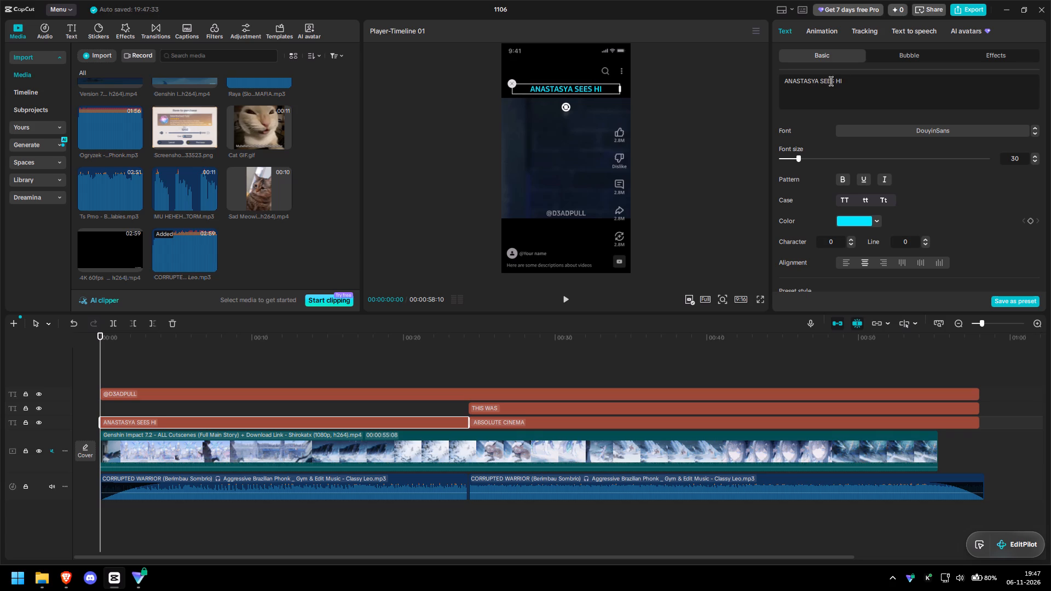
Switch to Brave, search the web for "HILLITURL GENHISN" and copy the word Hilichurls from the results.
{"action": "key", "text": "super+2"}
{"action": "left_click", "coordinate": [510, 32]}
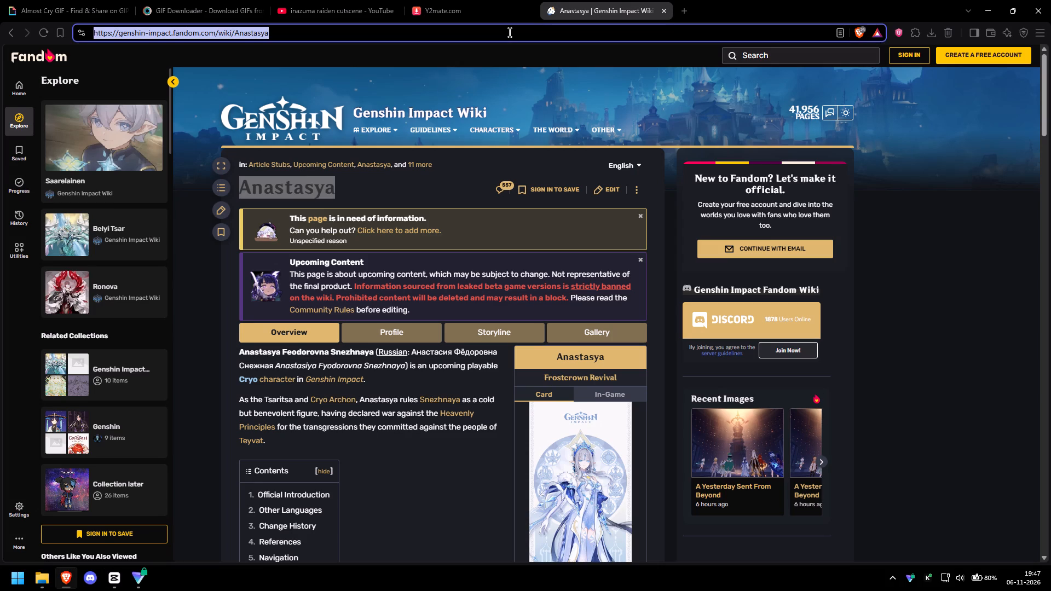
{"action": "type", "text": "HILI"}
{"action": "key", "text": "BackSpace"}
{"action": "type", "text": "LI"}
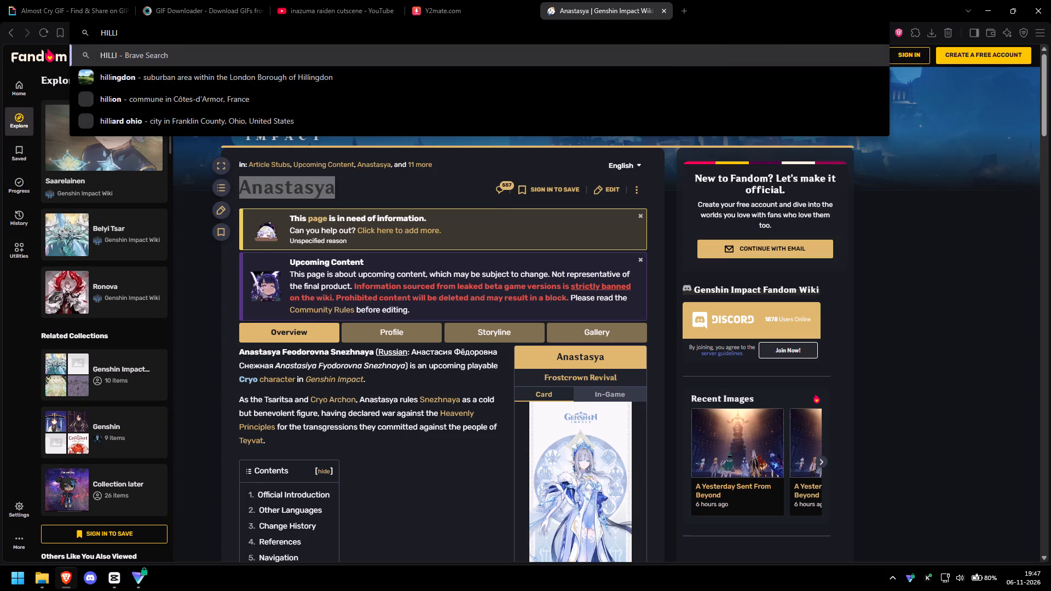
{"action": "type", "text": "TURL"}
{"action": "key", "text": "space"}
{"action": "type", "text": "GENHIS"}
{"action": "key", "text": "n"}
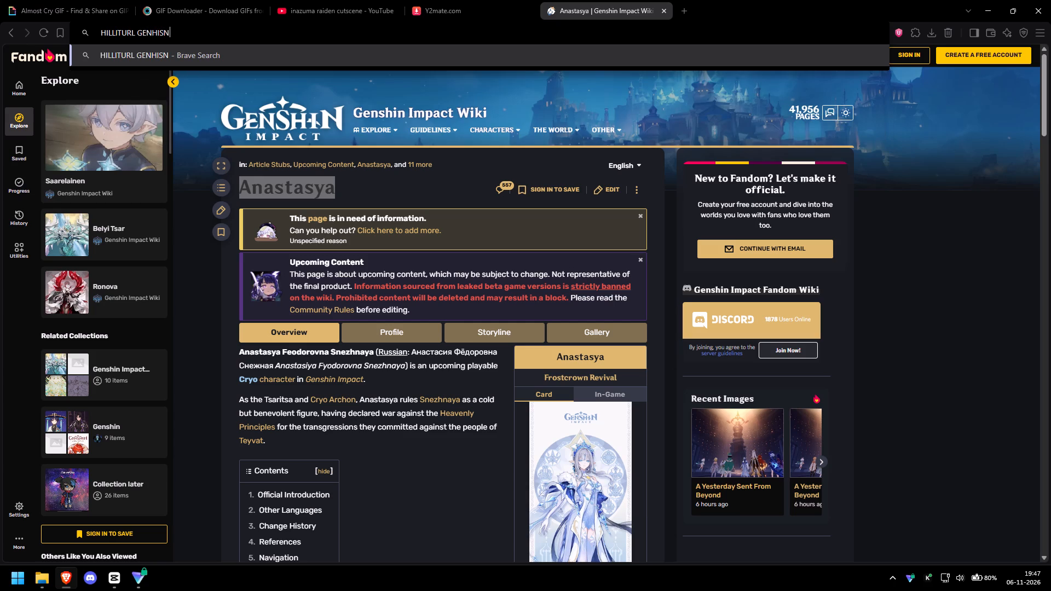
{"action": "key", "text": "Return"}
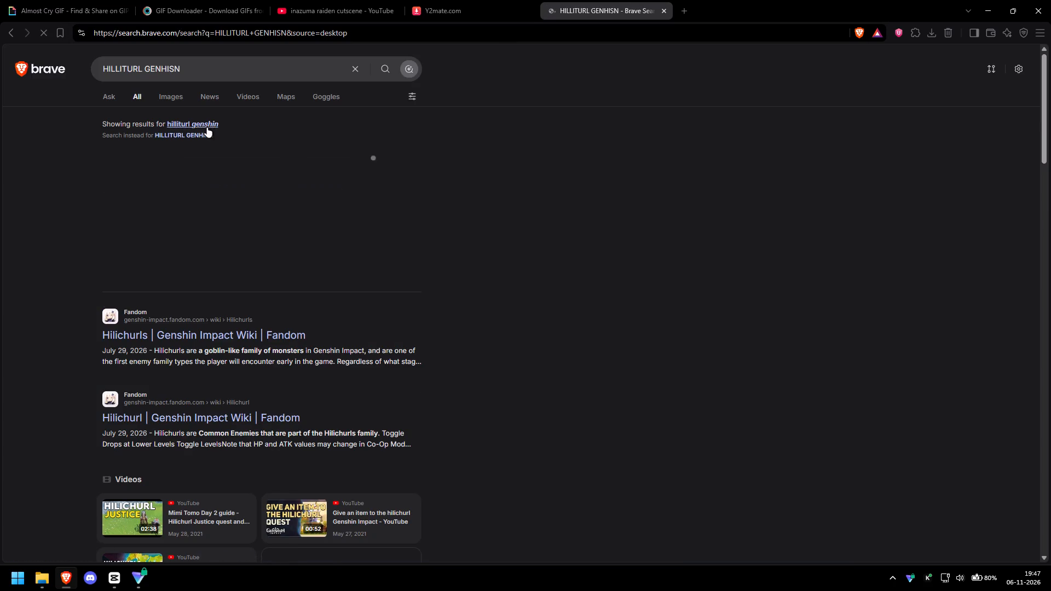
{"action": "double_click", "coordinate": [114, 158]}
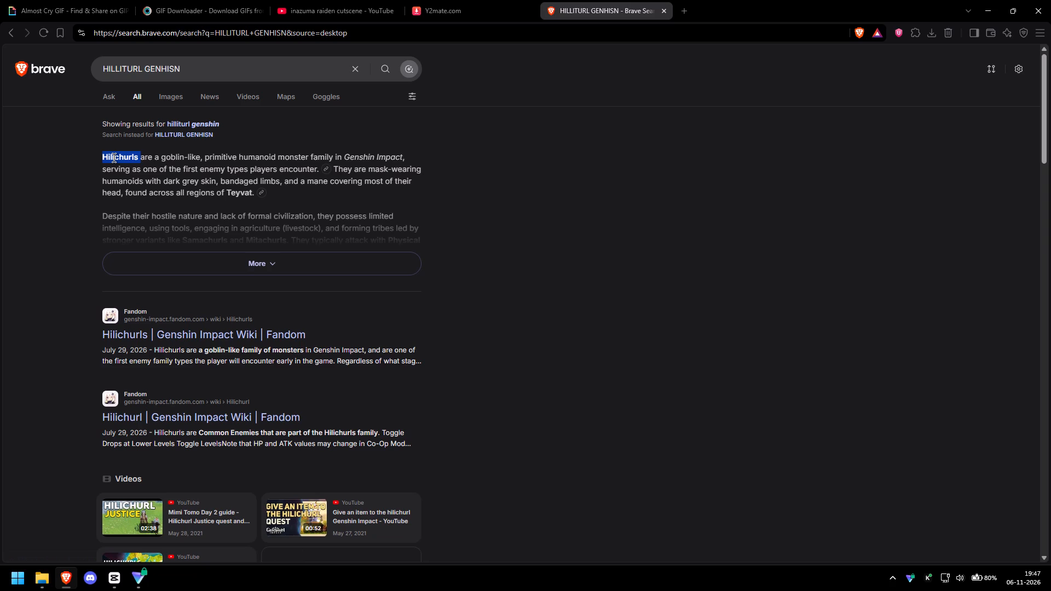
{"action": "key", "text": "ctrl+c"}
Back in CapCut, paste Hilichurls into the opening title, remove the stray HI before it, and make the word uppercase.
{"action": "key", "text": "super+4"}
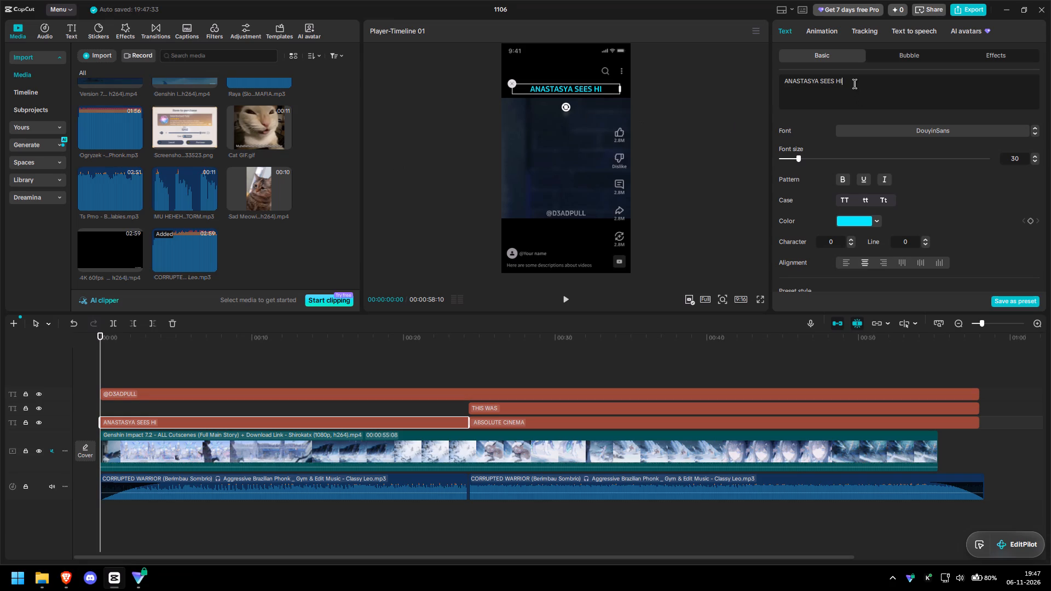
{"action": "left_click", "coordinate": [854, 84]}
{"action": "key", "text": "ctrl+v"}
{"action": "key", "text": "Left"}
{"action": "key", "text": "Left"}
{"action": "key", "text": "Left"}
{"action": "key", "text": "Left"}
{"action": "key", "text": "Left"}
{"action": "key", "text": "Left"}
{"action": "key", "text": "Left"}
{"action": "key", "text": "Left"}
{"action": "key", "text": "Left"}
{"action": "key", "text": "Left"}
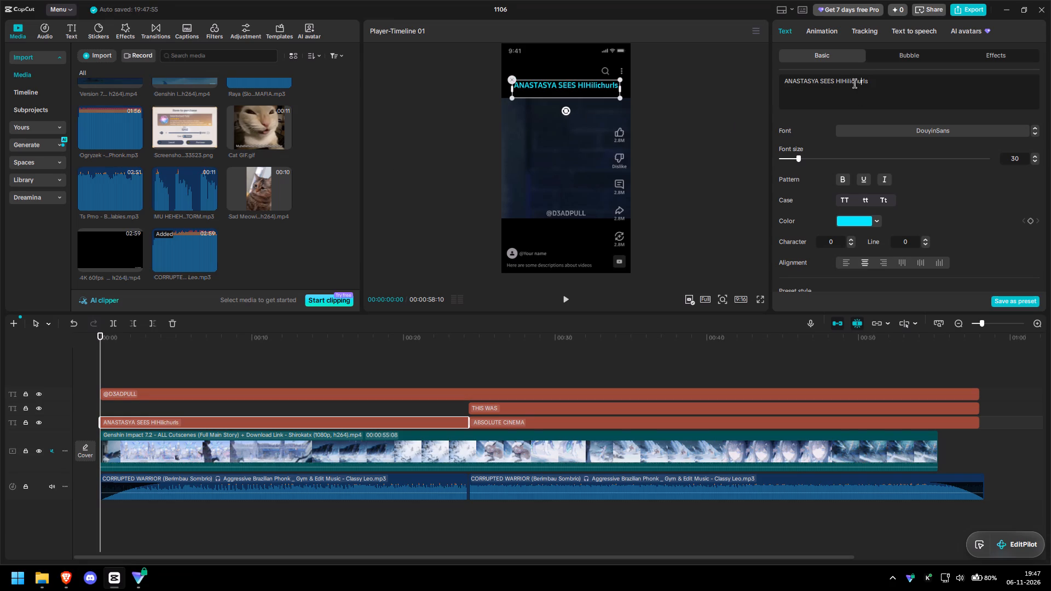
{"action": "key", "text": "Left"}
{"action": "key", "text": "Left"}
{"action": "key", "text": "Right"}
{"action": "key", "text": "BackSpace"}
{"action": "key", "text": "BackSpace"}
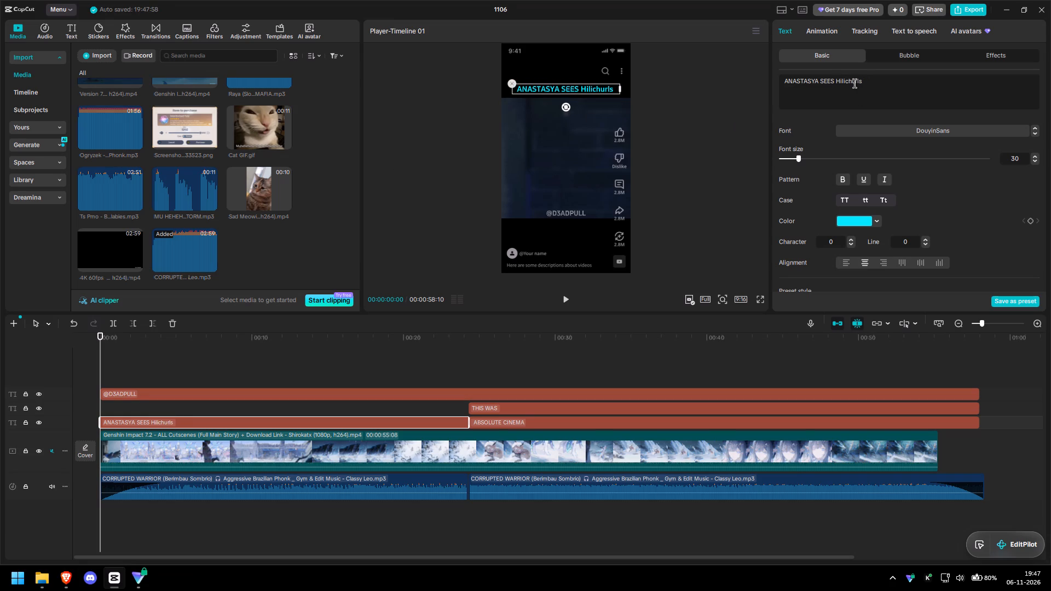
{"action": "double_click", "coordinate": [854, 83]}
{"action": "left_click", "coordinate": [844, 207]}
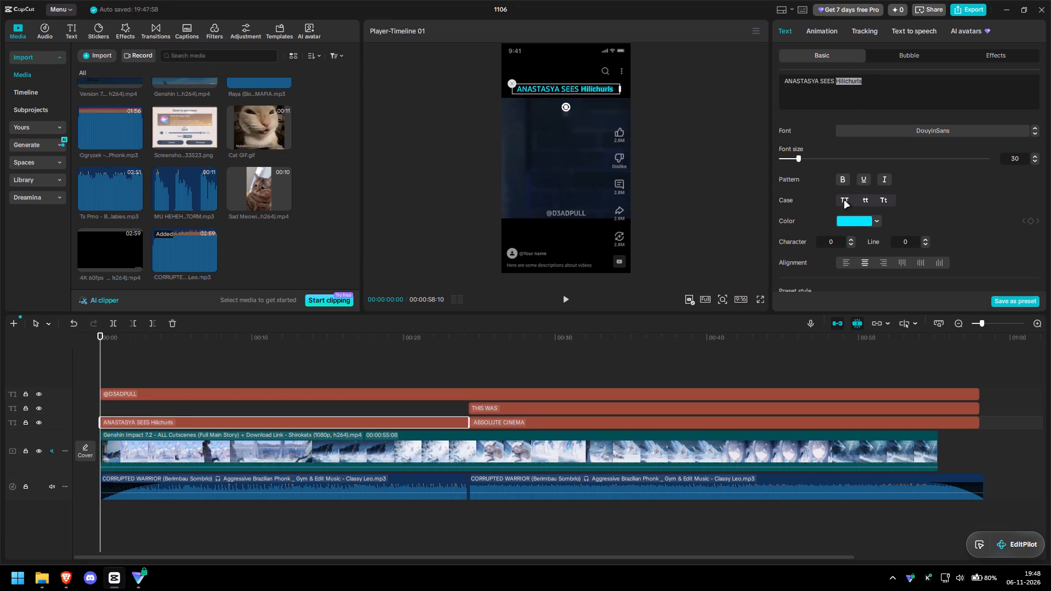
{"action": "left_click", "coordinate": [845, 201]}
Append "DIFFERENTLY" to the end of the opening title.
{"action": "left_click", "coordinate": [892, 82]}
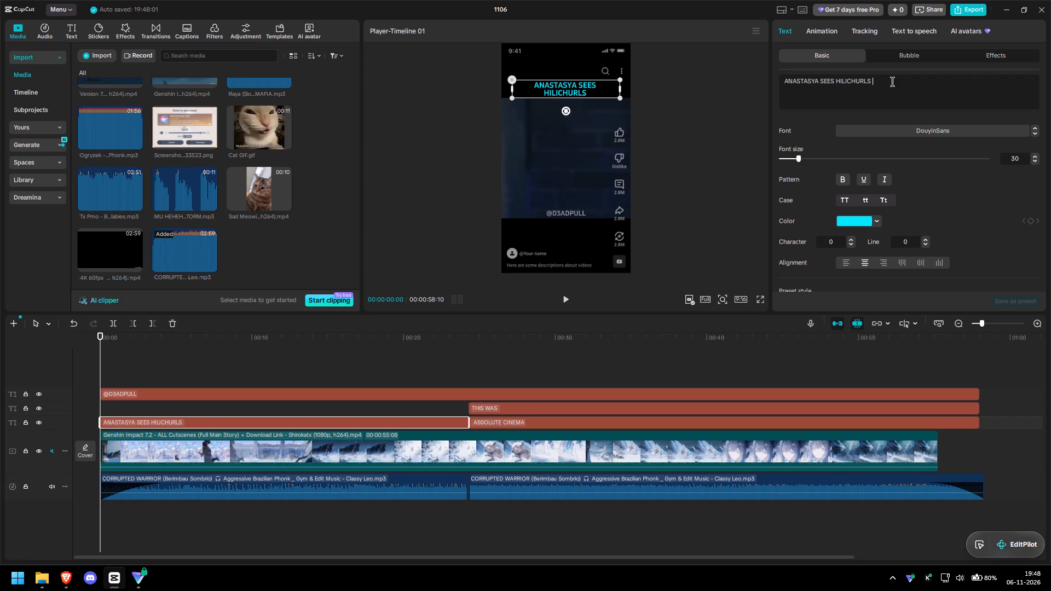
{"action": "type", "text": "DIFFERENT"}
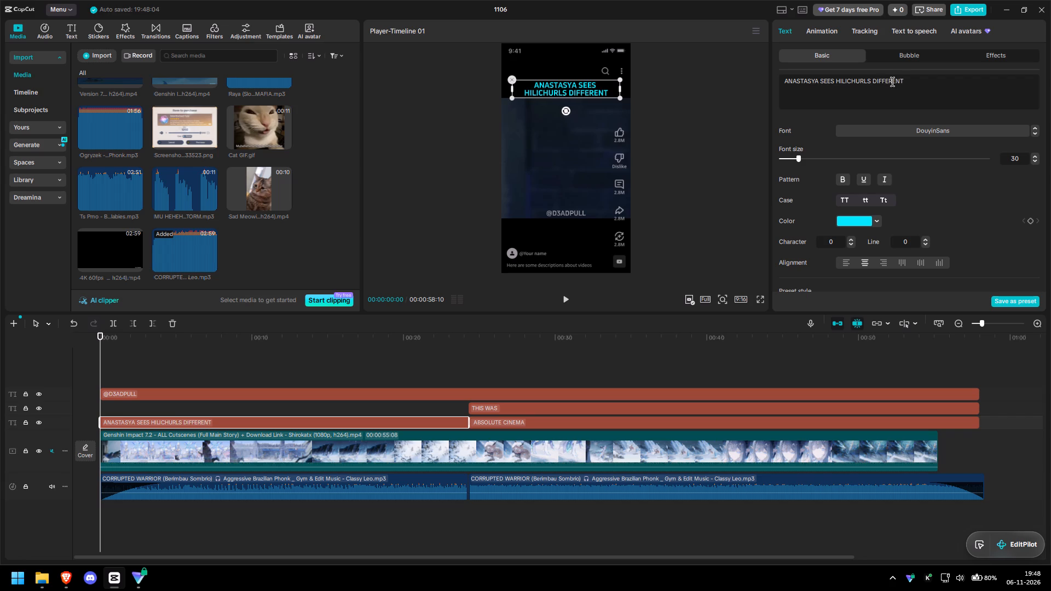
{"action": "type", "text": "LY"}
Set the words SEES HILICHURLS DIFFERENTLY in the opening title to white, FFFFFF.
{"action": "left_click_drag", "start_coordinate": [923, 80], "coordinate": [824, 78]}
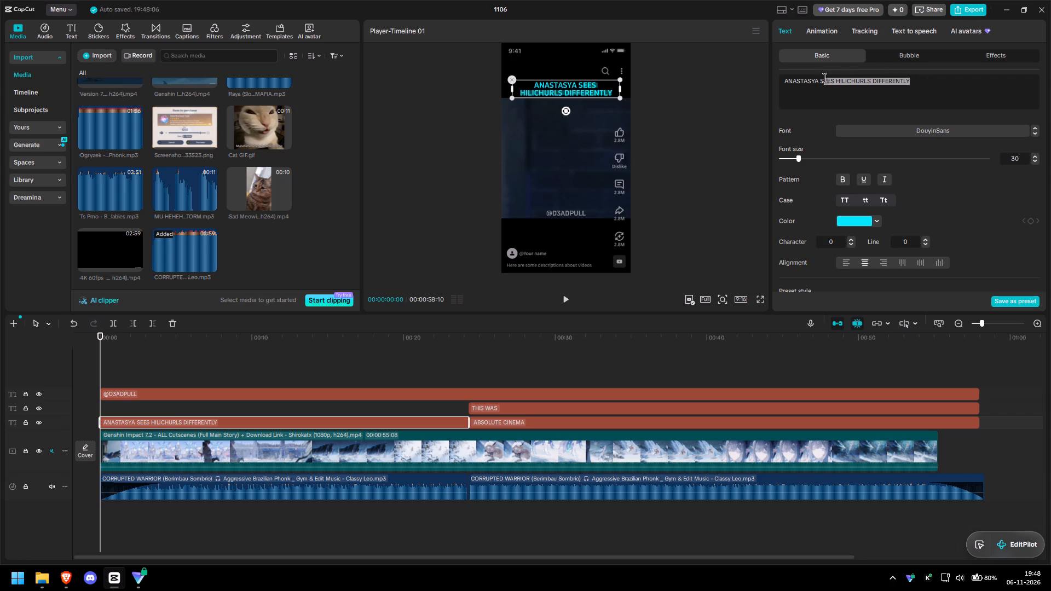
{"action": "left_click_drag", "start_coordinate": [824, 78], "coordinate": [821, 78]}
{"action": "left_click", "coordinate": [864, 215]}
{"action": "left_click", "coordinate": [864, 224]}
{"action": "left_click_drag", "start_coordinate": [860, 266], "coordinate": [785, 227]}
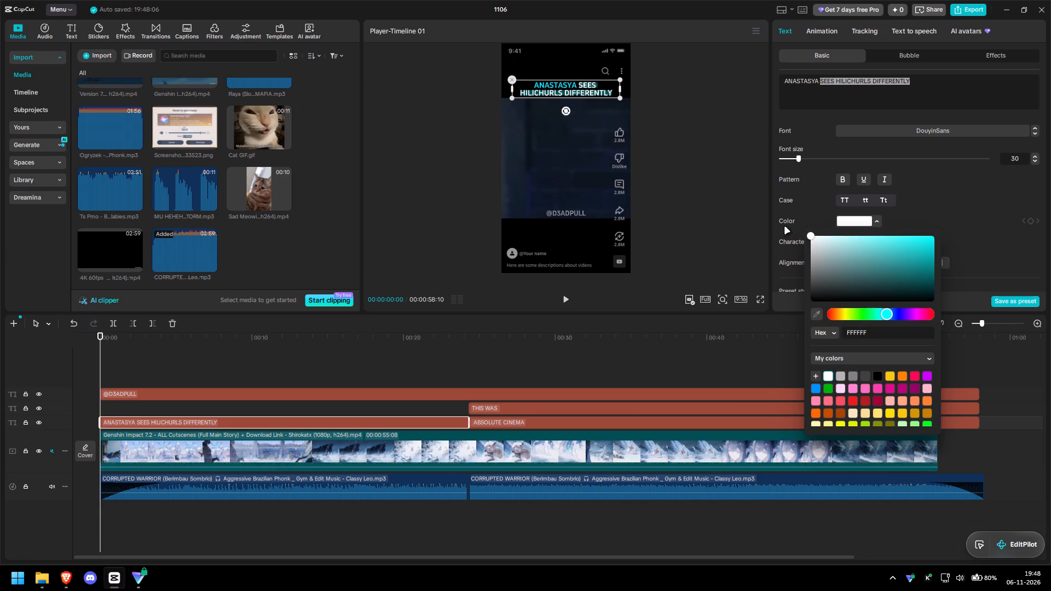
{"action": "left_click_drag", "start_coordinate": [785, 227], "coordinate": [786, 227]}
{"action": "left_click", "coordinate": [776, 95]}
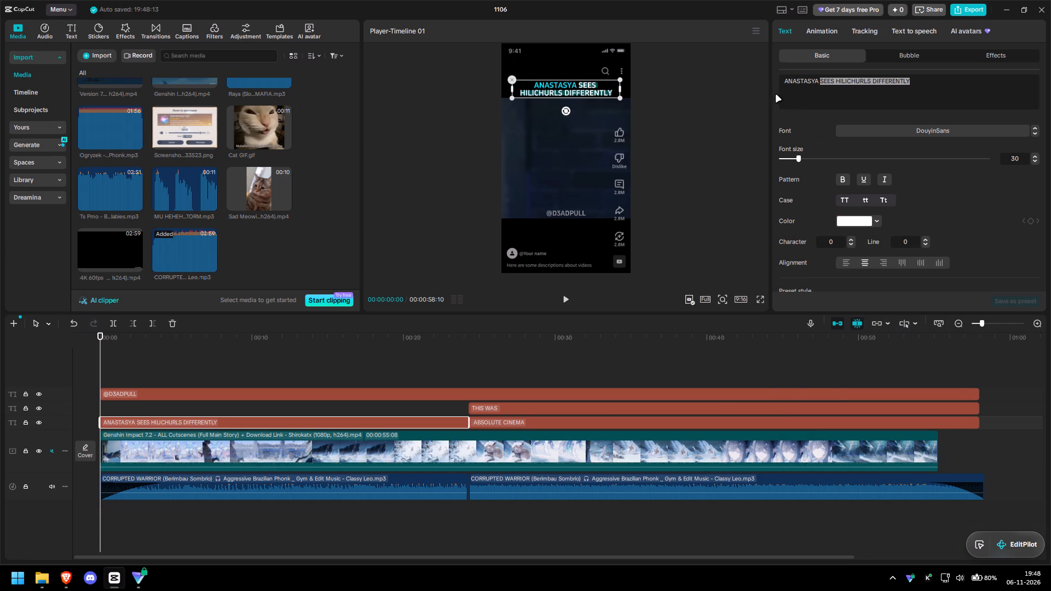
Scrub through the sequence from the opening title to the start of the ABSOLUTE CINEMA title to preview it.
{"action": "left_click", "coordinate": [452, 354]}
{"action": "left_click_drag", "start_coordinate": [451, 353], "coordinate": [224, 362]}
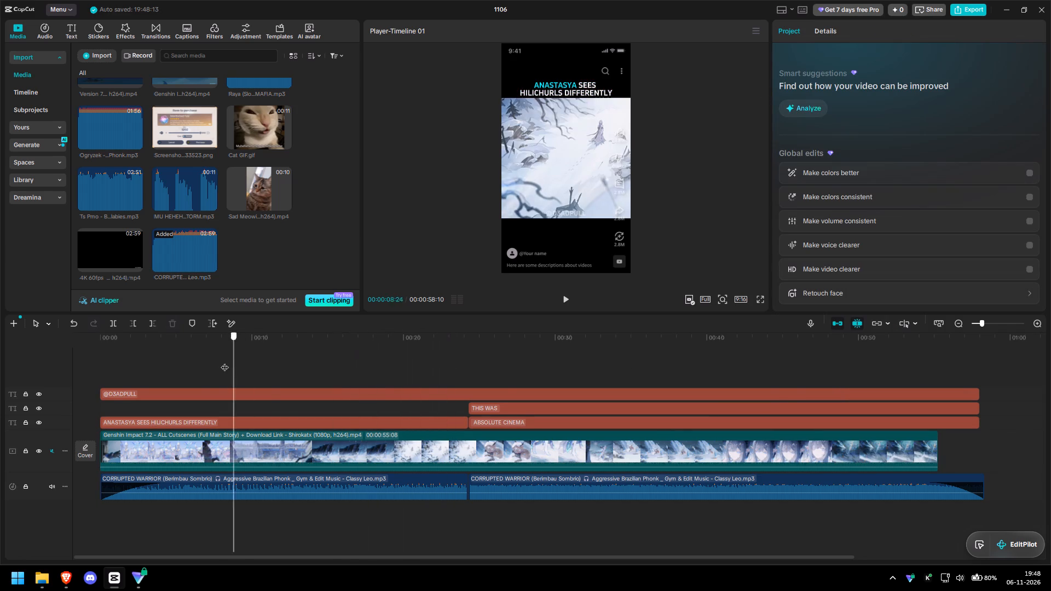
{"action": "left_click_drag", "start_coordinate": [224, 362], "coordinate": [373, 367]}
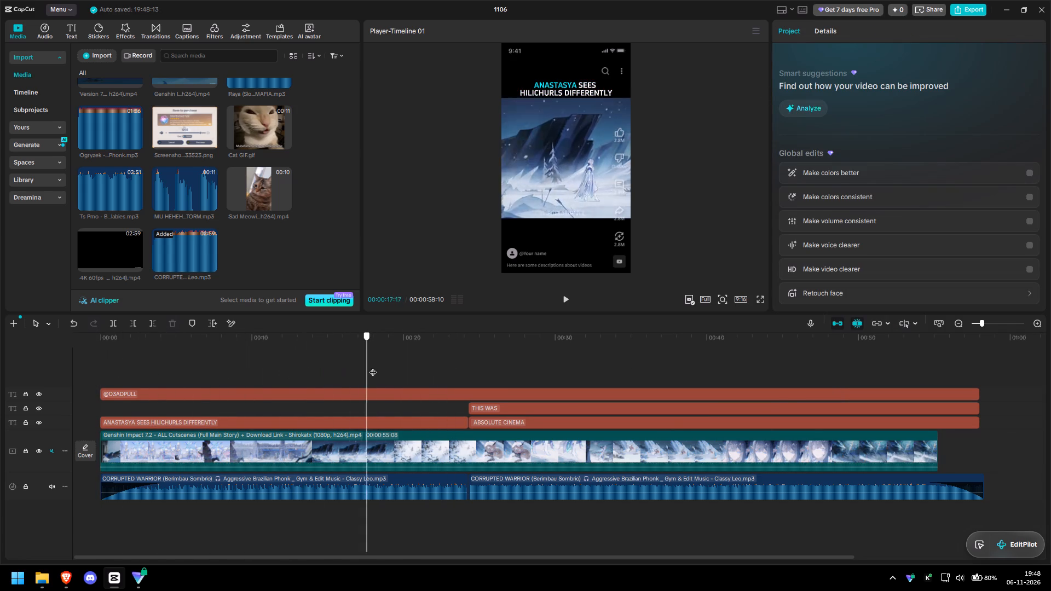
{"action": "left_click_drag", "start_coordinate": [373, 367], "coordinate": [476, 366]}
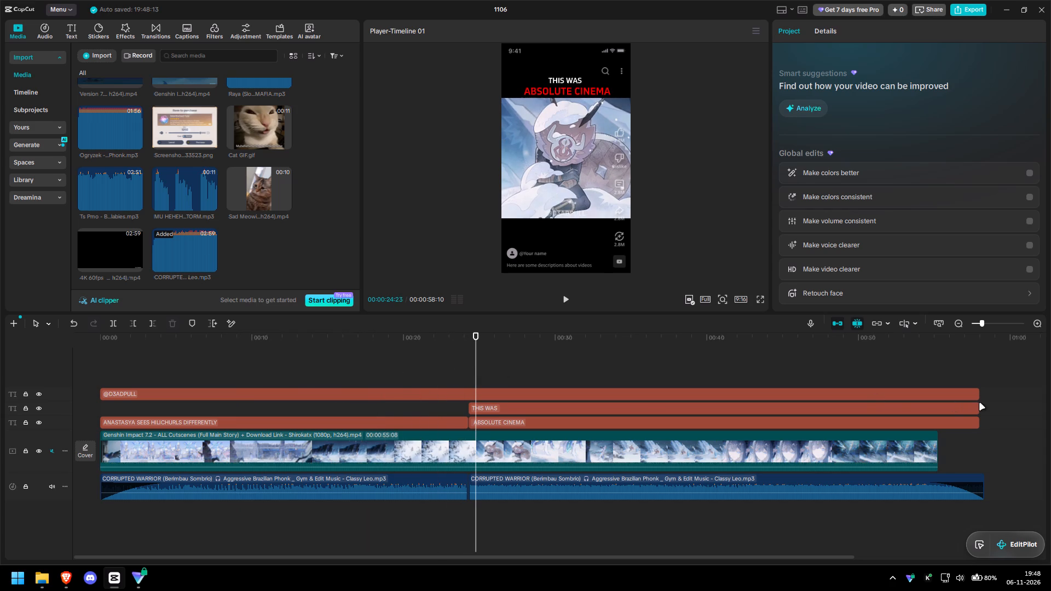
Delete the THIS WAS and ABSOLUTE CINEMA titles from the timeline.
{"action": "left_click_drag", "start_coordinate": [992, 407], "coordinate": [955, 422]}
{"action": "key", "text": "BackSpace"}
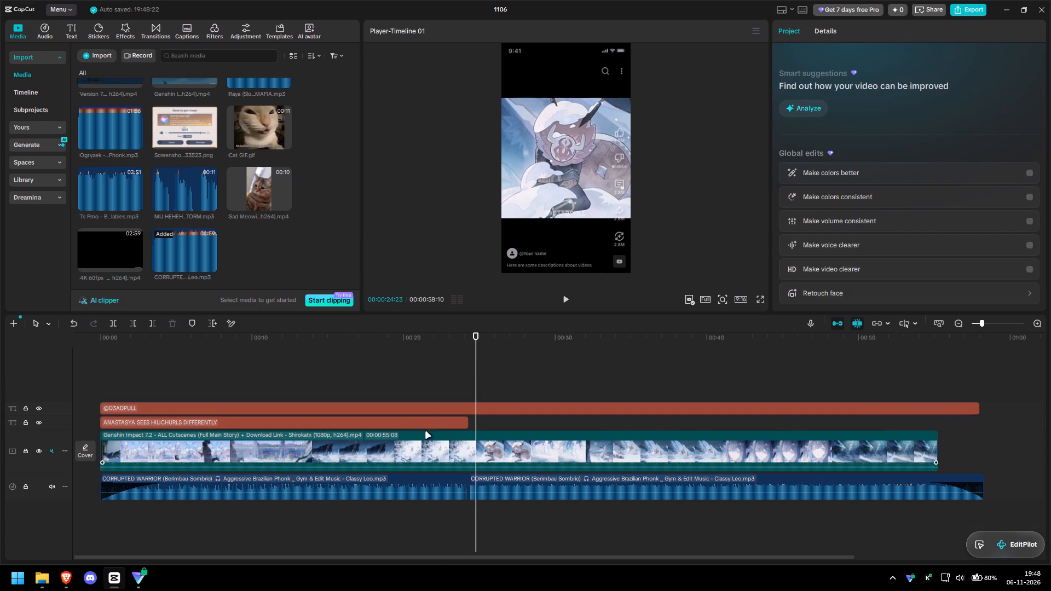
Extend the ANASTASYA SEES HILICHURLS DIFFERENTLY title to the end of the video clip at 00:00:55:08.
{"action": "left_click", "coordinate": [428, 421]}
{"action": "left_click_drag", "start_coordinate": [470, 422], "coordinate": [897, 413]}
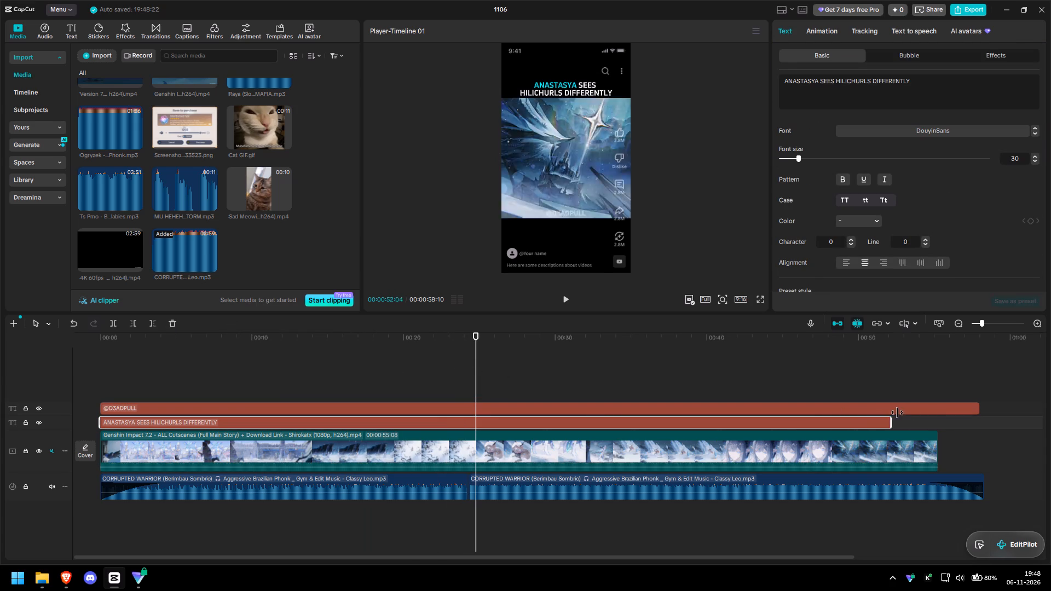
{"action": "left_click_drag", "start_coordinate": [897, 413], "coordinate": [933, 413]}
Delete both CORRUPTED WARRIOR music clips from the timeline.
{"action": "left_click", "coordinate": [958, 486]}
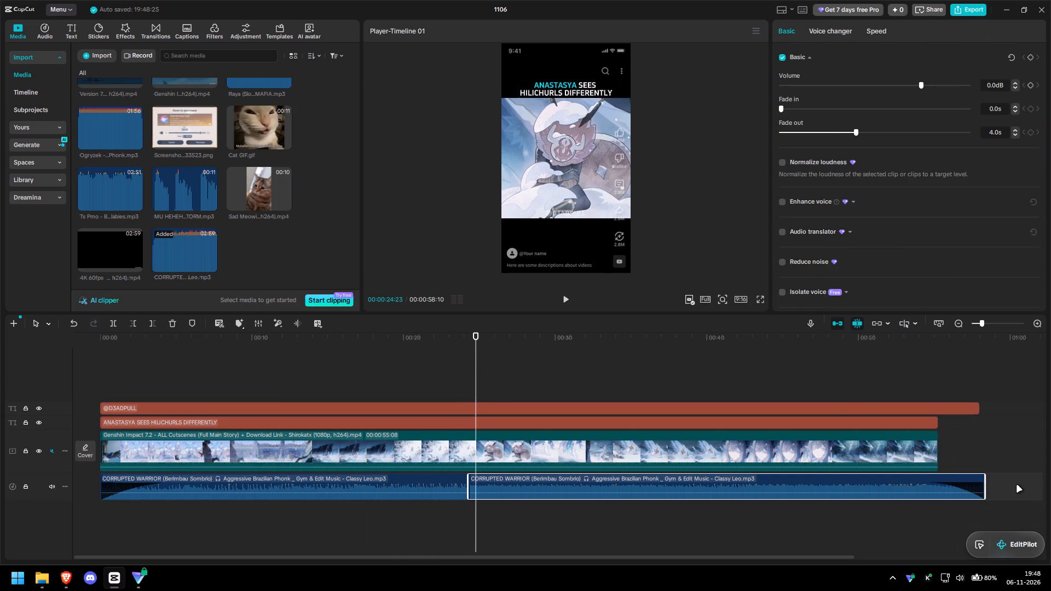
{"action": "left_click_drag", "start_coordinate": [1019, 485], "coordinate": [364, 505]}
{"action": "key", "text": "BackSpace"}
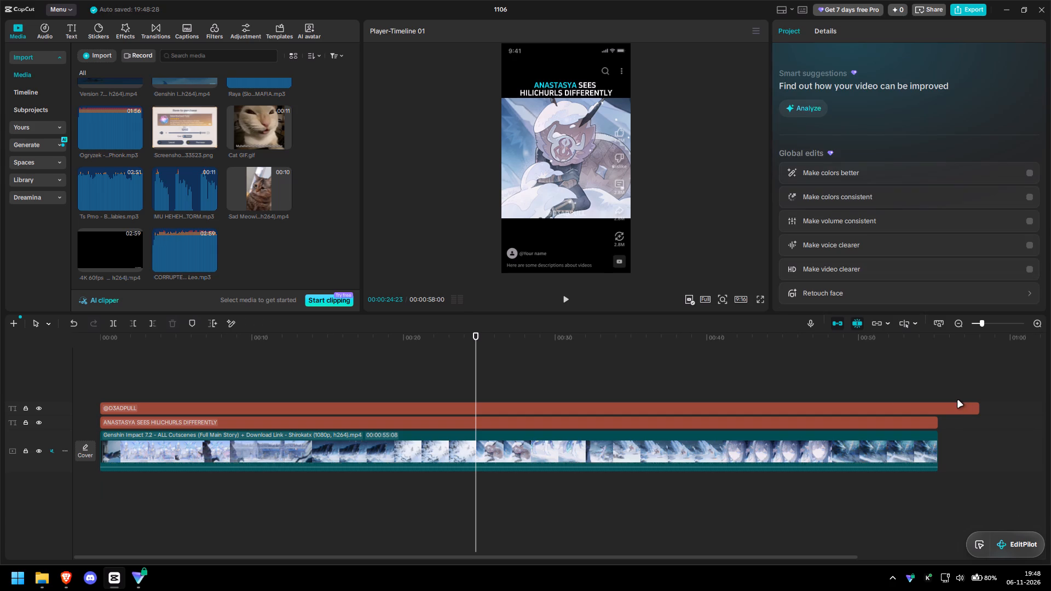
{"action": "left_click", "coordinate": [957, 406]}
{"action": "left_click_drag", "start_coordinate": [981, 407], "coordinate": [937, 413]}
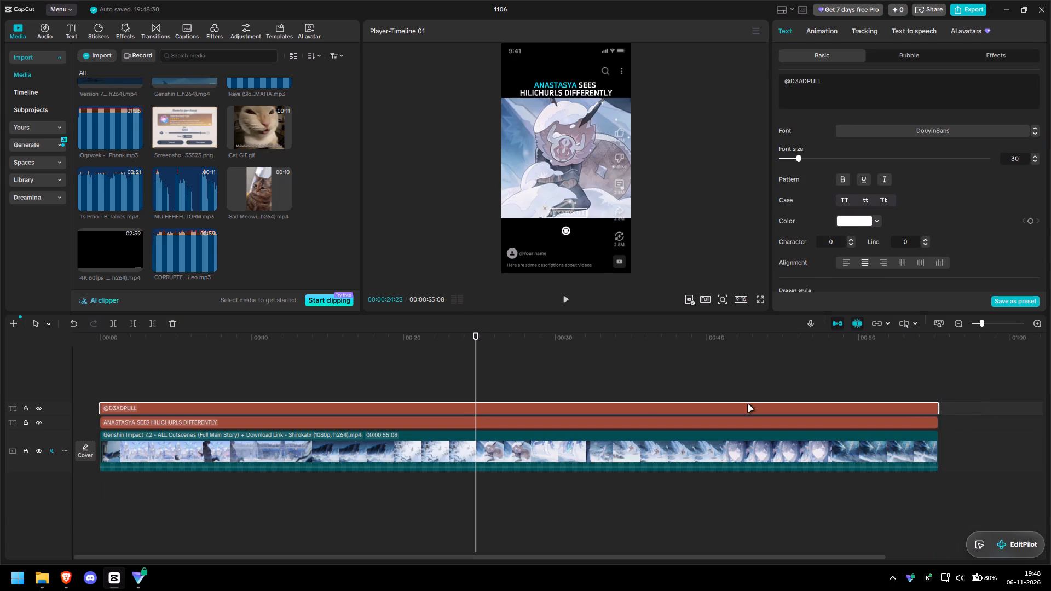
Unmute the video track's original sound and play the sequence to hear it.
{"action": "key", "text": "space"}
{"action": "key", "text": "space"}
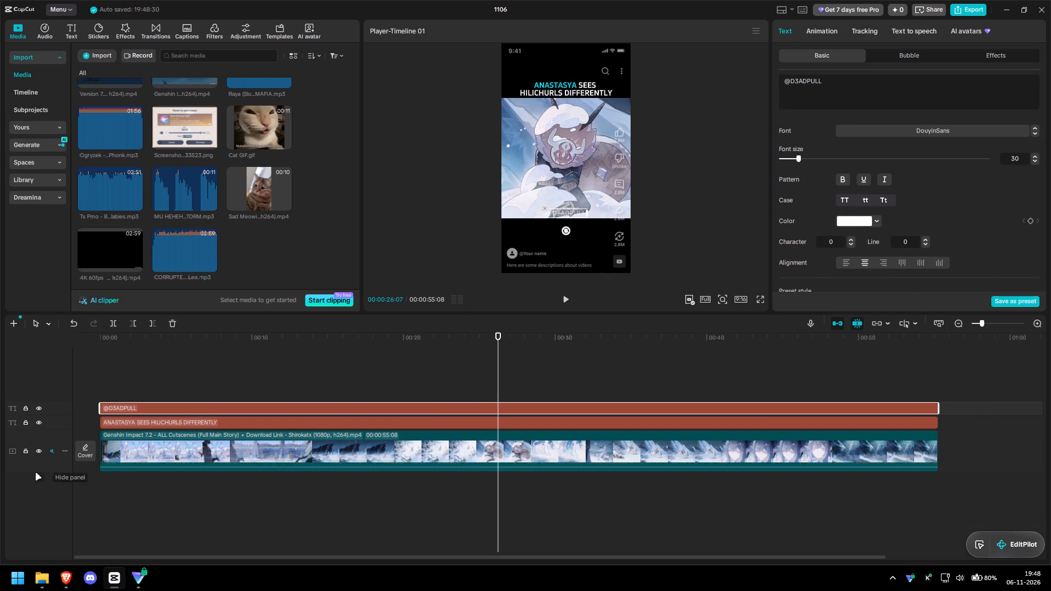
{"action": "left_click", "coordinate": [52, 451]}
{"action": "key", "text": "space"}
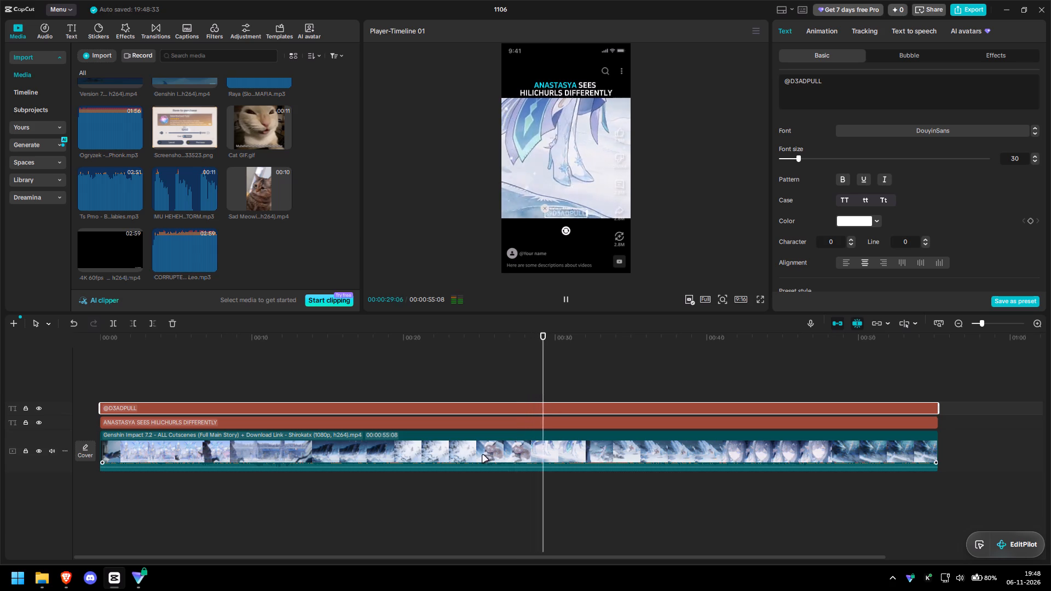
Set the Genshin Impact video clip's volume to -10 dB.
{"action": "left_click", "coordinate": [450, 459]}
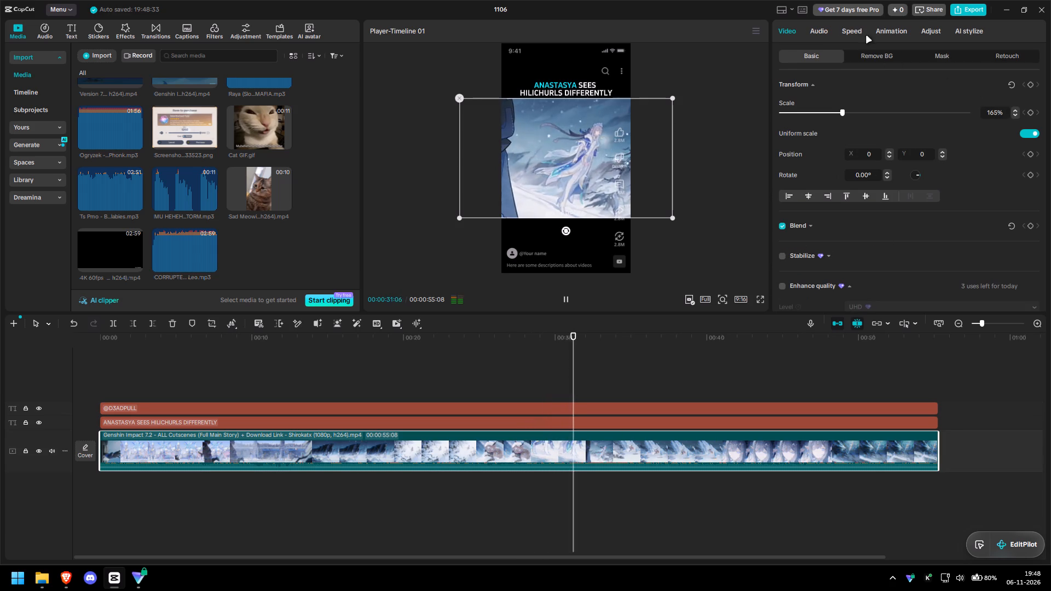
{"action": "left_click", "coordinate": [825, 28]}
{"action": "left_click", "coordinate": [989, 115]}
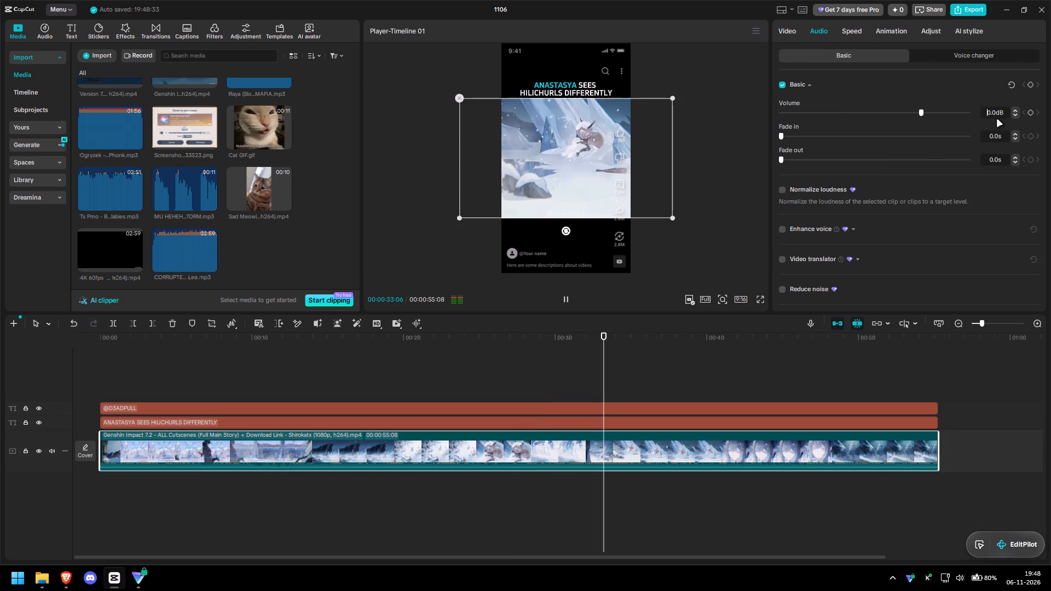
{"action": "key", "text": "1"}
{"action": "key", "text": "Left"}
{"action": "key", "text": "minus"}
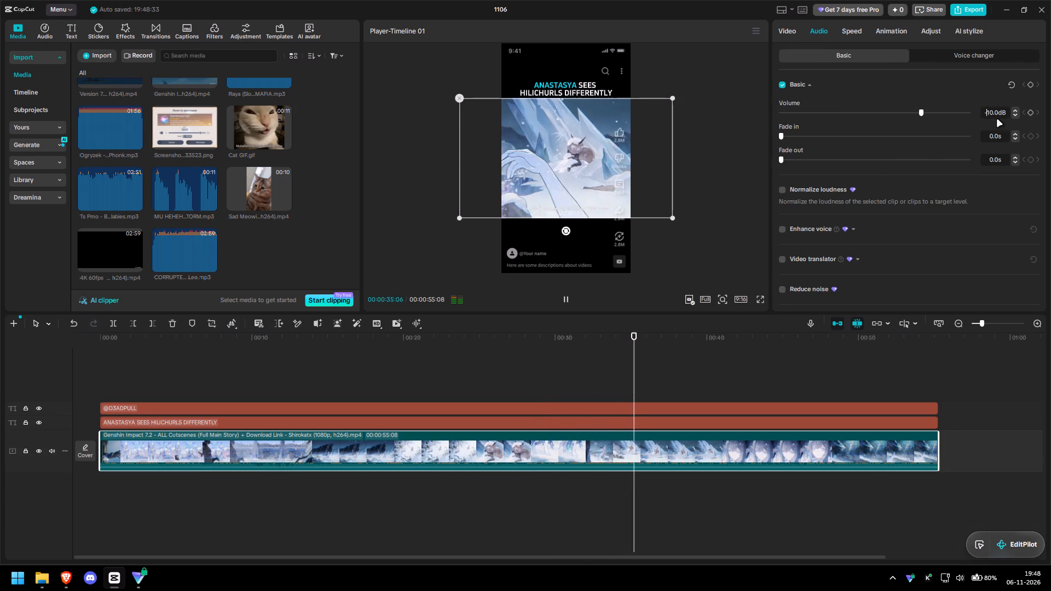
{"action": "key", "text": "Return"}
{"action": "left_click", "coordinate": [686, 249]}
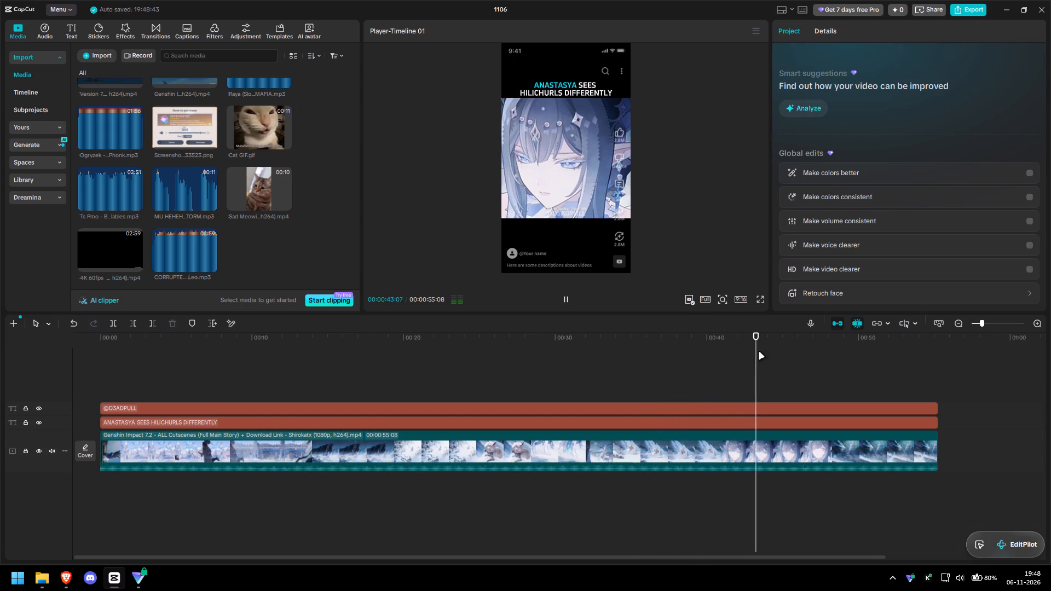
Split the video, opening title and watermark at 00:00:12:20 and delete the parts before the cut.
{"action": "key", "text": "space"}
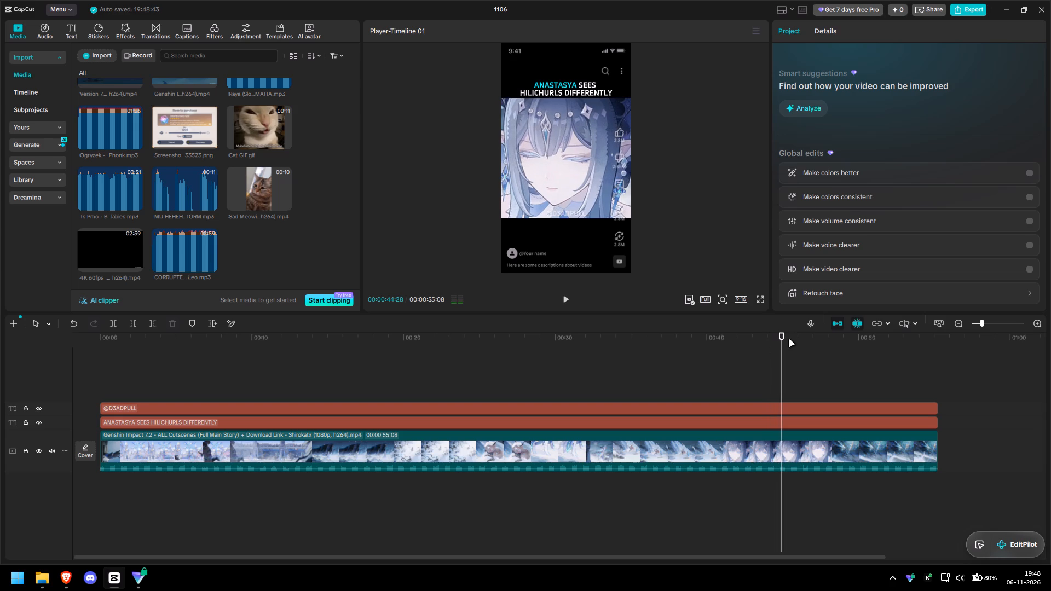
{"action": "left_click_drag", "start_coordinate": [784, 339], "coordinate": [315, 366]}
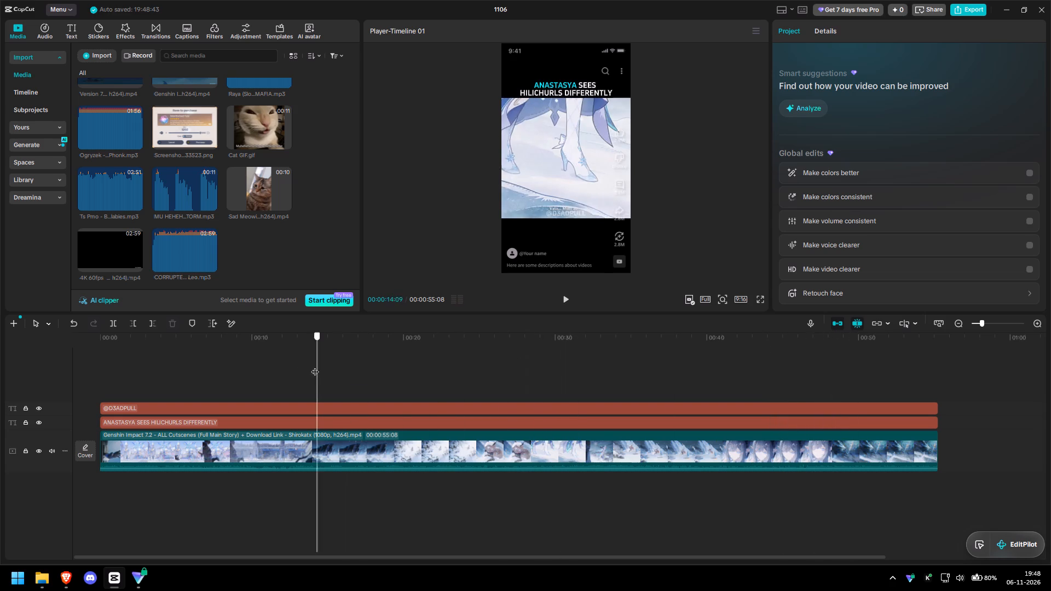
{"action": "left_click_drag", "start_coordinate": [315, 366], "coordinate": [296, 373]}
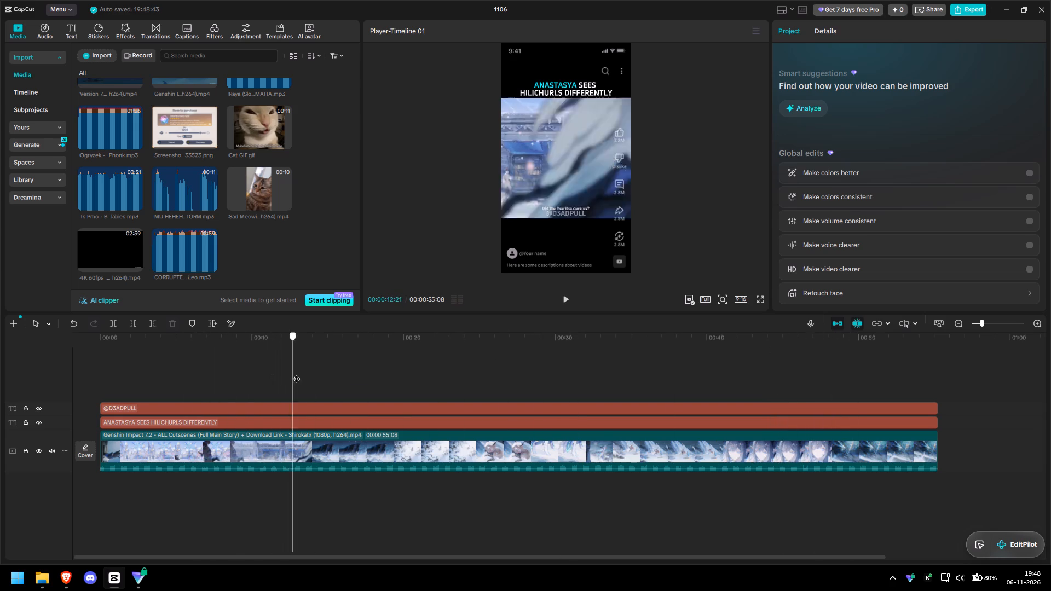
{"action": "left_click_drag", "start_coordinate": [296, 373], "coordinate": [299, 375]}
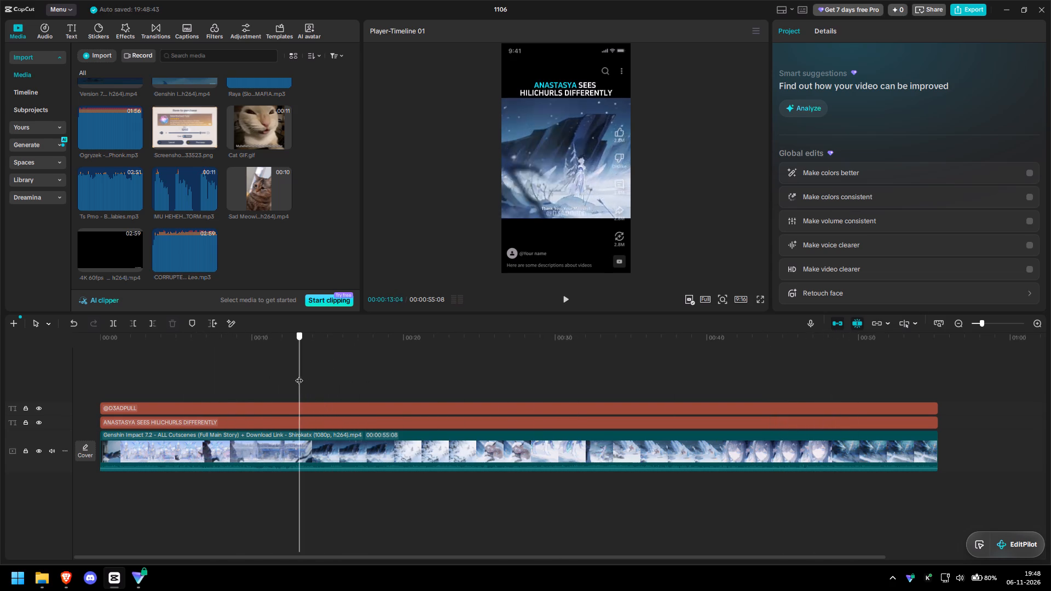
{"action": "left_click_drag", "start_coordinate": [299, 375], "coordinate": [293, 374]}
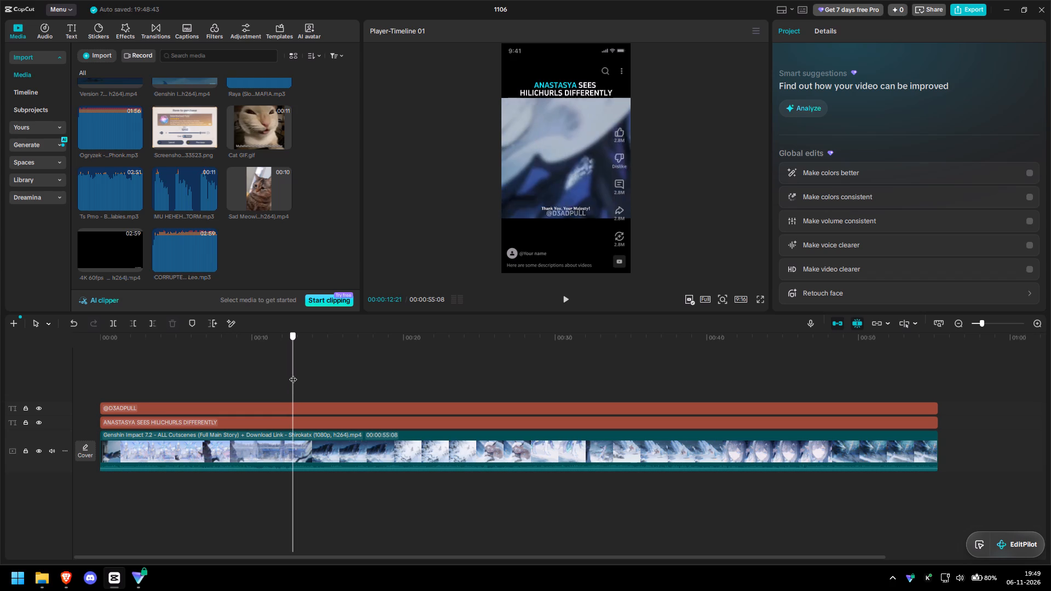
{"action": "left_click_drag", "start_coordinate": [293, 374], "coordinate": [291, 374]}
{"action": "key", "text": "Right"}
{"action": "key", "text": "Right"}
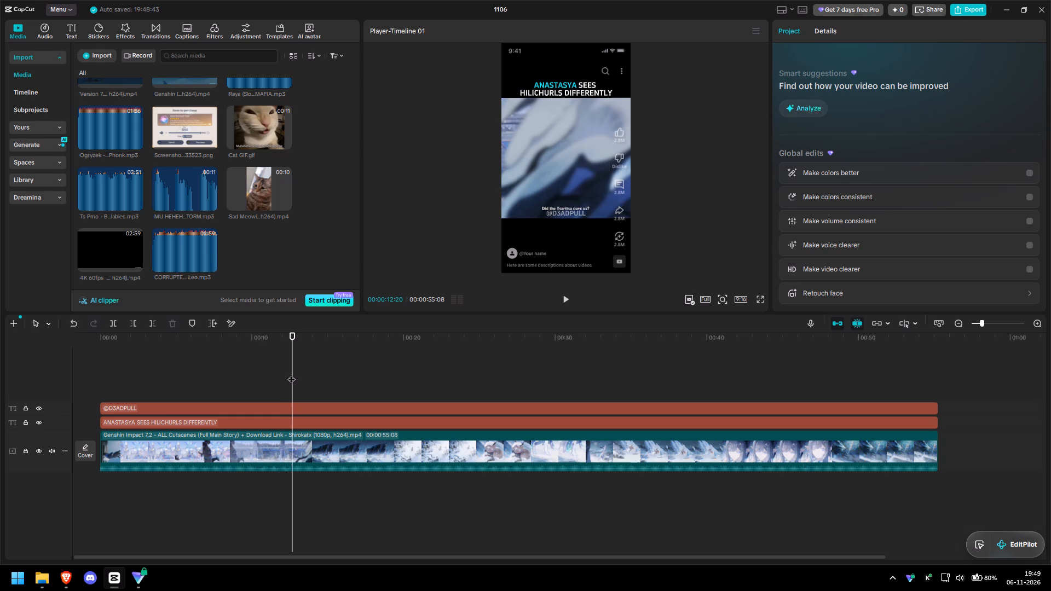
{"action": "left_click_drag", "start_coordinate": [230, 375], "coordinate": [265, 470]}
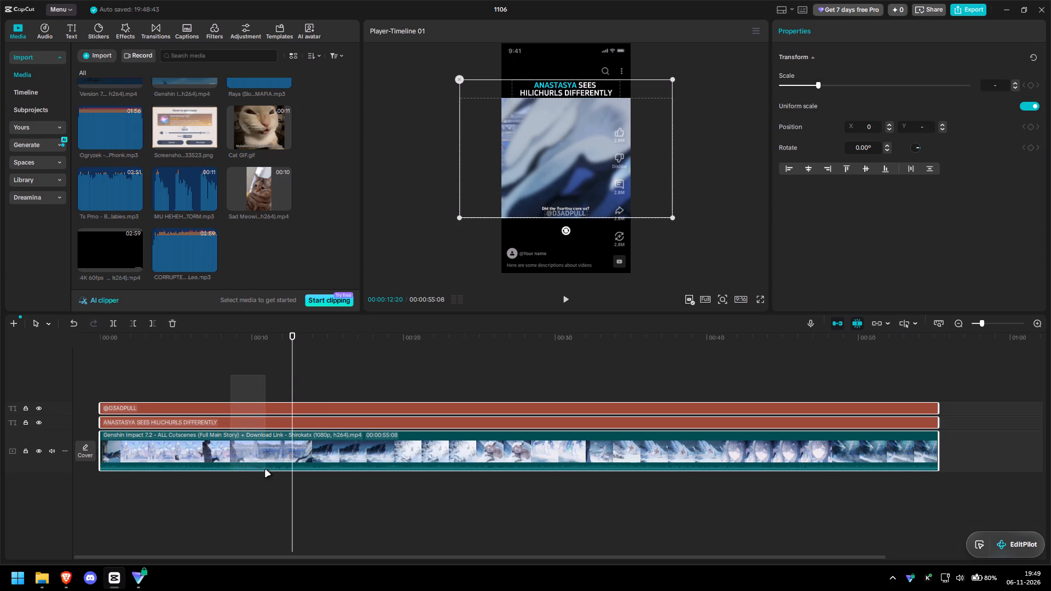
{"action": "key", "text": "ctrl+b"}
{"action": "left_click_drag", "start_coordinate": [230, 489], "coordinate": [209, 401]}
{"action": "key", "text": "BackSpace"}
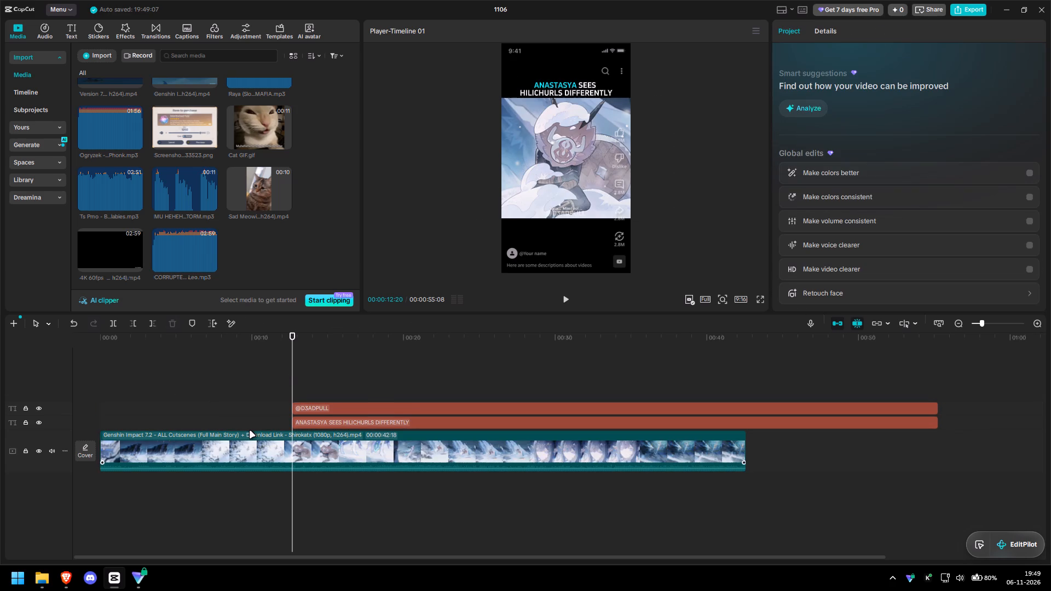
{"action": "left_click_drag", "start_coordinate": [365, 384], "coordinate": [414, 427]}
{"action": "left_click_drag", "start_coordinate": [407, 407], "coordinate": [213, 409]}
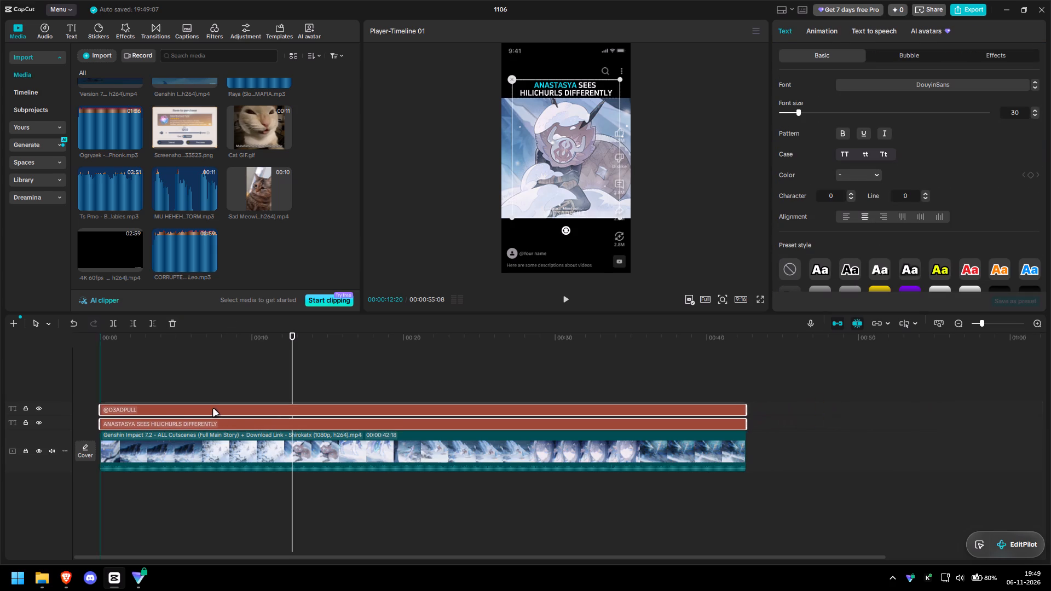
{"action": "left_click_drag", "start_coordinate": [213, 409], "coordinate": [212, 409]}
Play and scrub through the first seconds of the shortened sequence to examine where the short should begin.
{"action": "left_click_drag", "start_coordinate": [292, 339], "coordinate": [72, 357]}
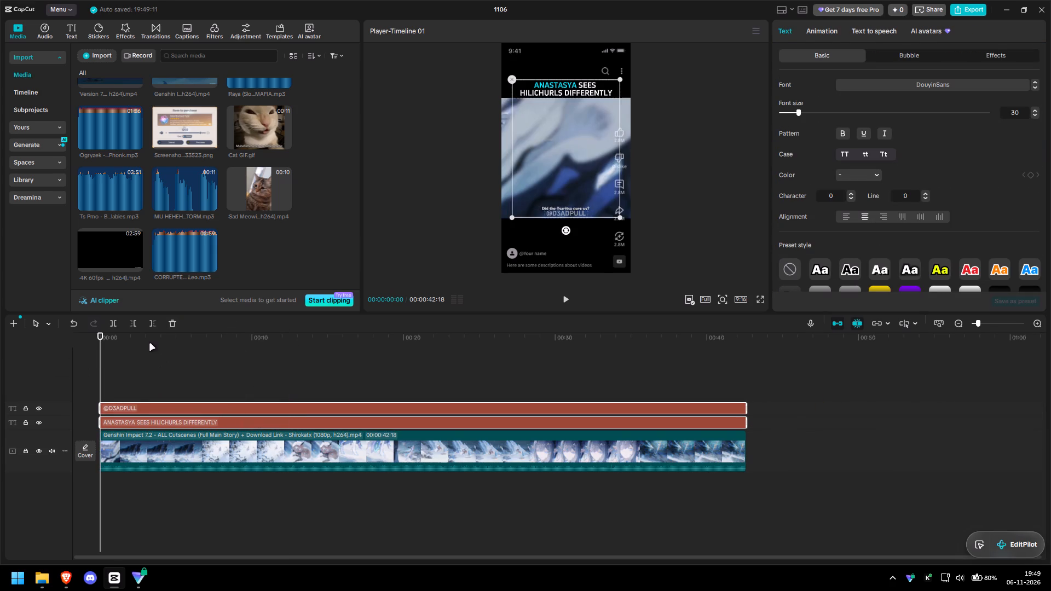
{"action": "key", "text": "space"}
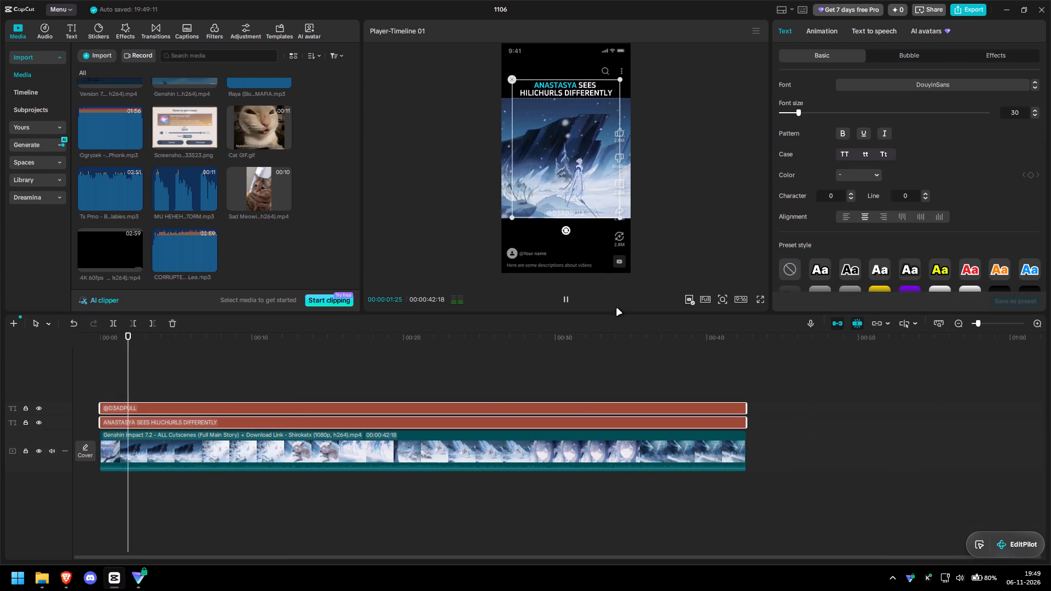
{"action": "left_click", "coordinate": [617, 309]}
{"action": "left_click", "coordinate": [447, 229]}
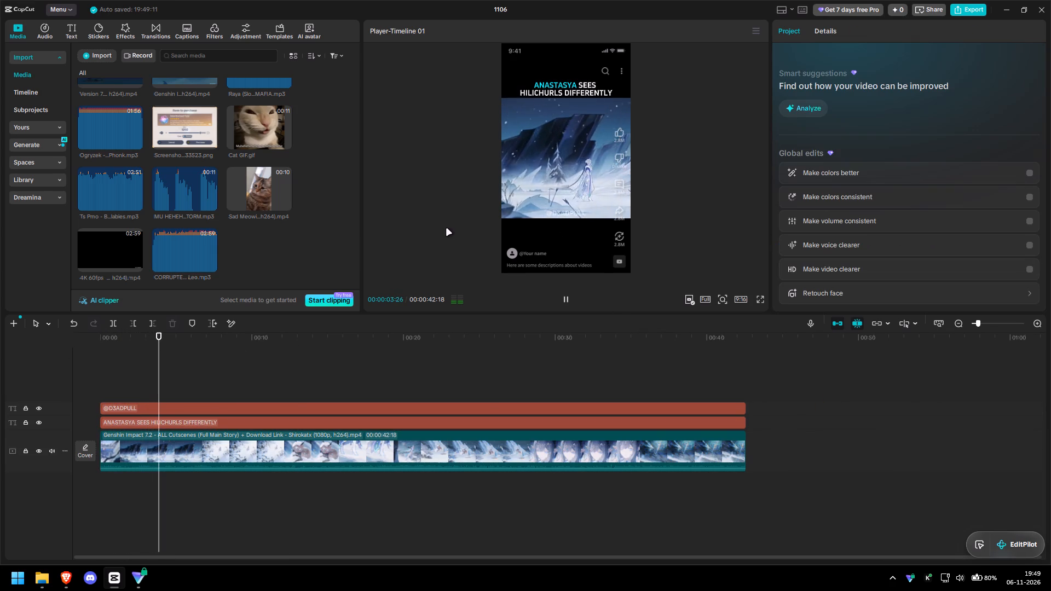
{"action": "key", "text": "space"}
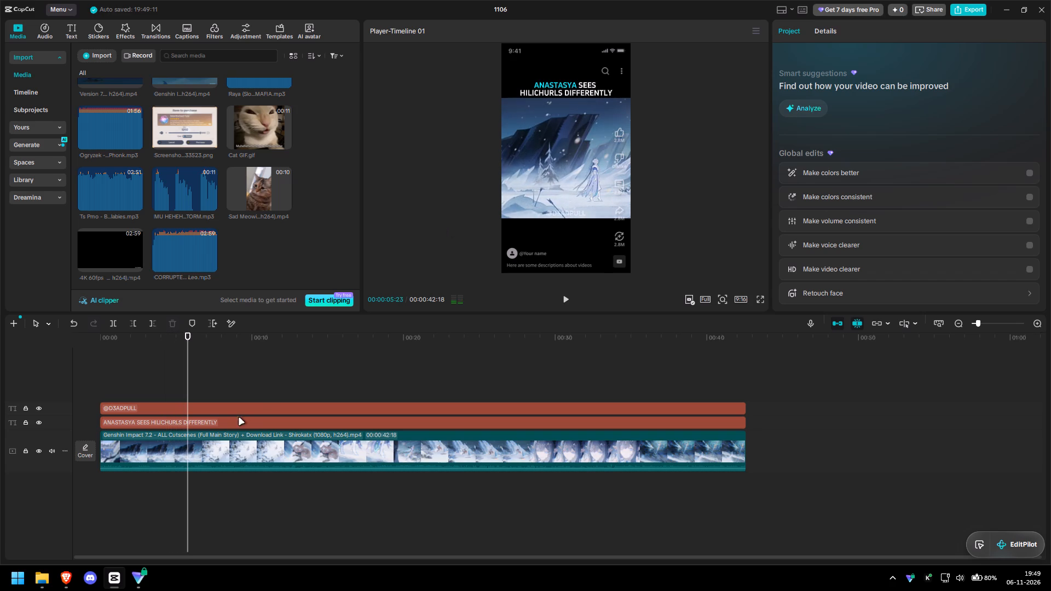
{"action": "left_click_drag", "start_coordinate": [188, 356], "coordinate": [144, 360]}
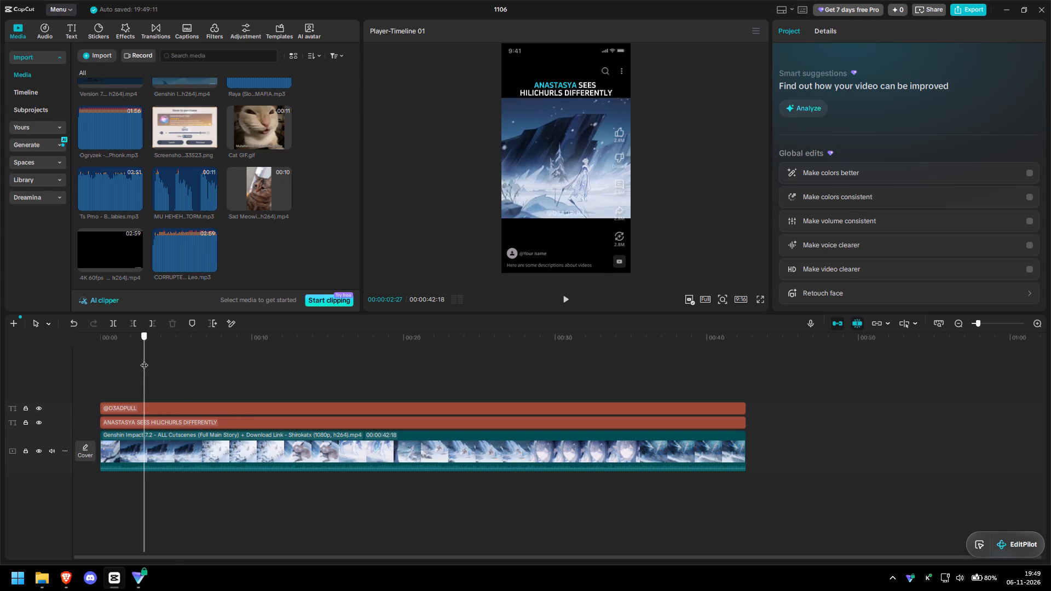
{"action": "left_click_drag", "start_coordinate": [144, 360], "coordinate": [148, 360]}
{"action": "key", "text": "space"}
{"action": "key", "text": "space"}
{"action": "left_click_drag", "start_coordinate": [157, 357], "coordinate": [135, 357]}
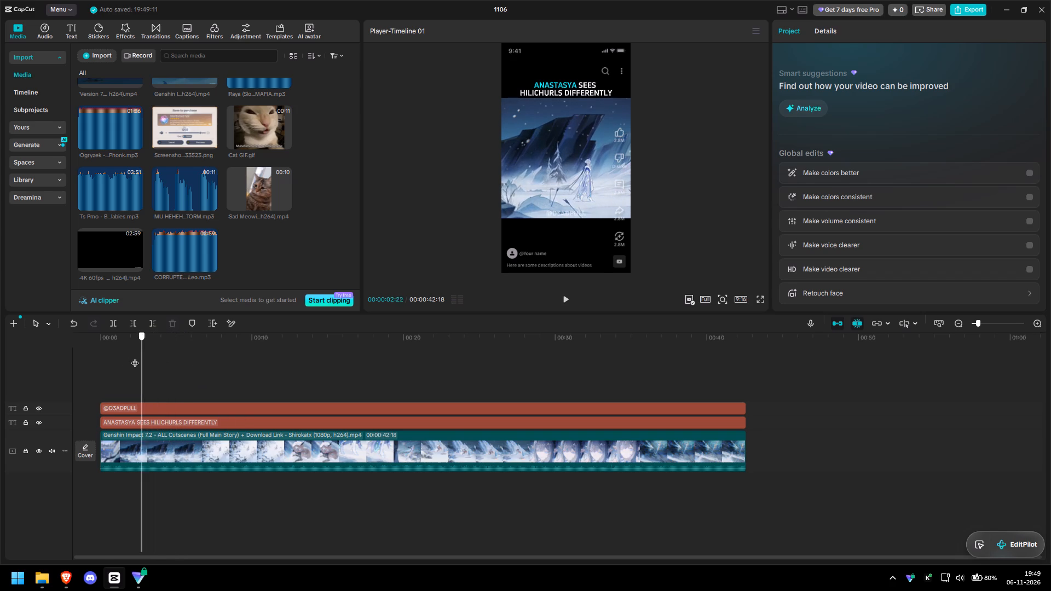
{"action": "left_click_drag", "start_coordinate": [135, 357], "coordinate": [105, 356]}
{"action": "key", "text": "space"}
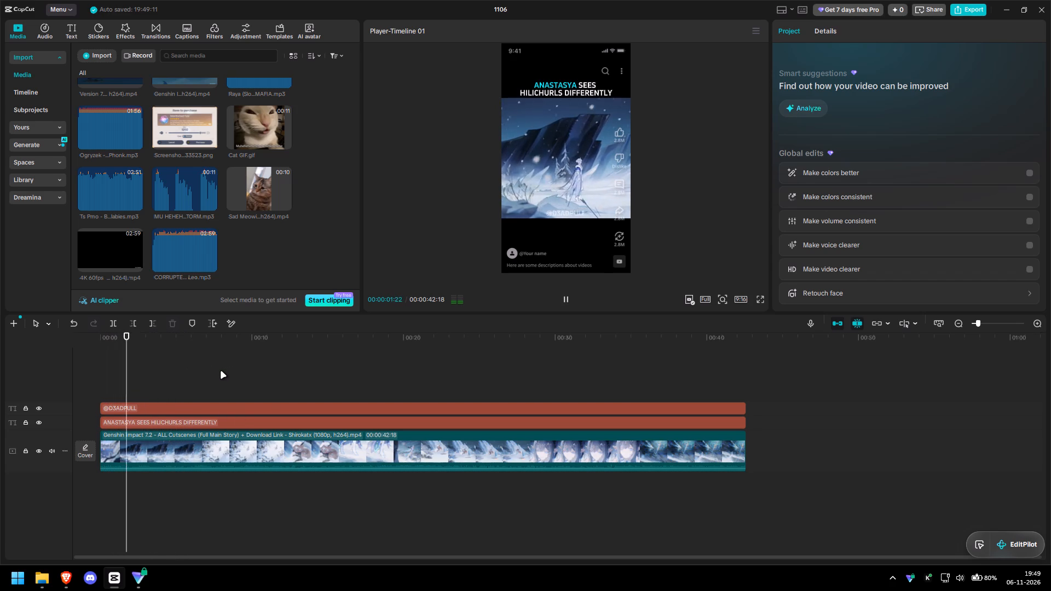
{"action": "key", "text": "space"}
Trim the start of the video, title and watermark together up to 00:00:02:07.
{"action": "left_click_drag", "start_coordinate": [110, 389], "coordinate": [111, 476]}
{"action": "left_click_drag", "start_coordinate": [113, 485], "coordinate": [123, 475]}
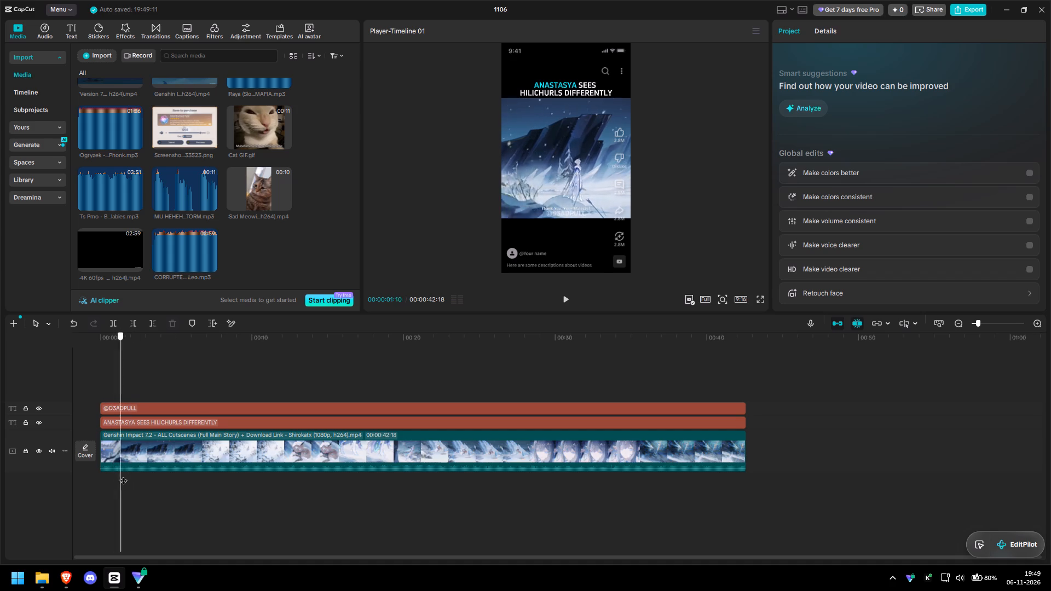
{"action": "left_click_drag", "start_coordinate": [123, 475], "coordinate": [134, 476]}
{"action": "left_click_drag", "start_coordinate": [113, 476], "coordinate": [124, 398]}
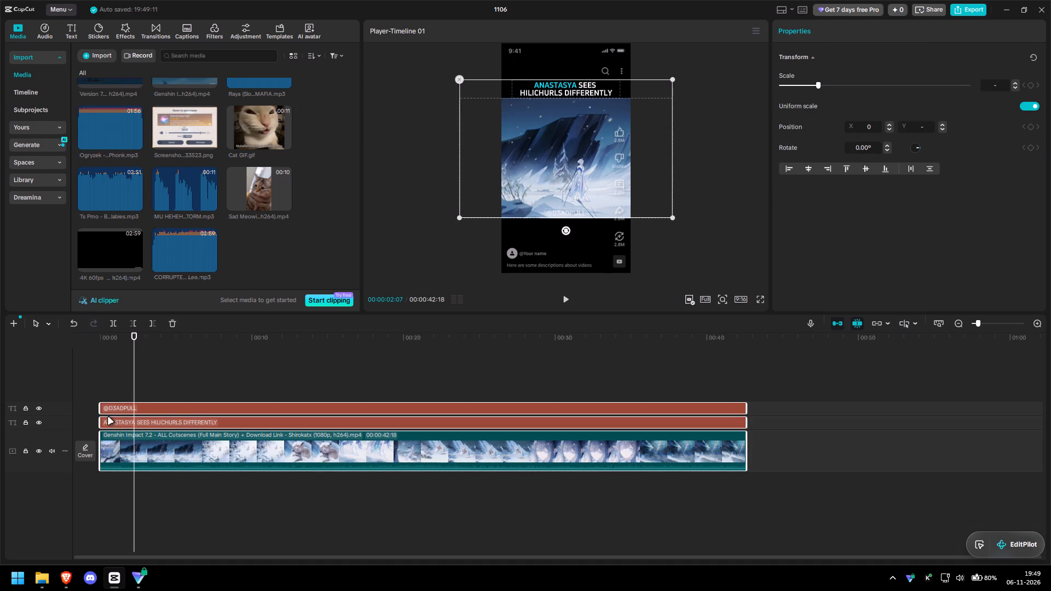
{"action": "left_click_drag", "start_coordinate": [99, 423], "coordinate": [101, 423]}
{"action": "left_click_drag", "start_coordinate": [101, 423], "coordinate": [132, 422]}
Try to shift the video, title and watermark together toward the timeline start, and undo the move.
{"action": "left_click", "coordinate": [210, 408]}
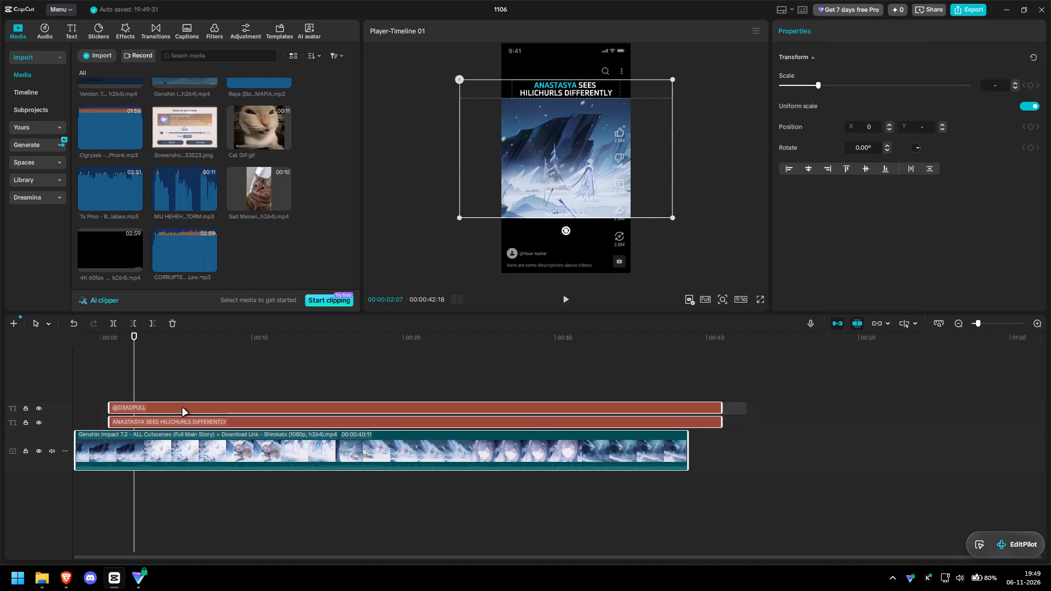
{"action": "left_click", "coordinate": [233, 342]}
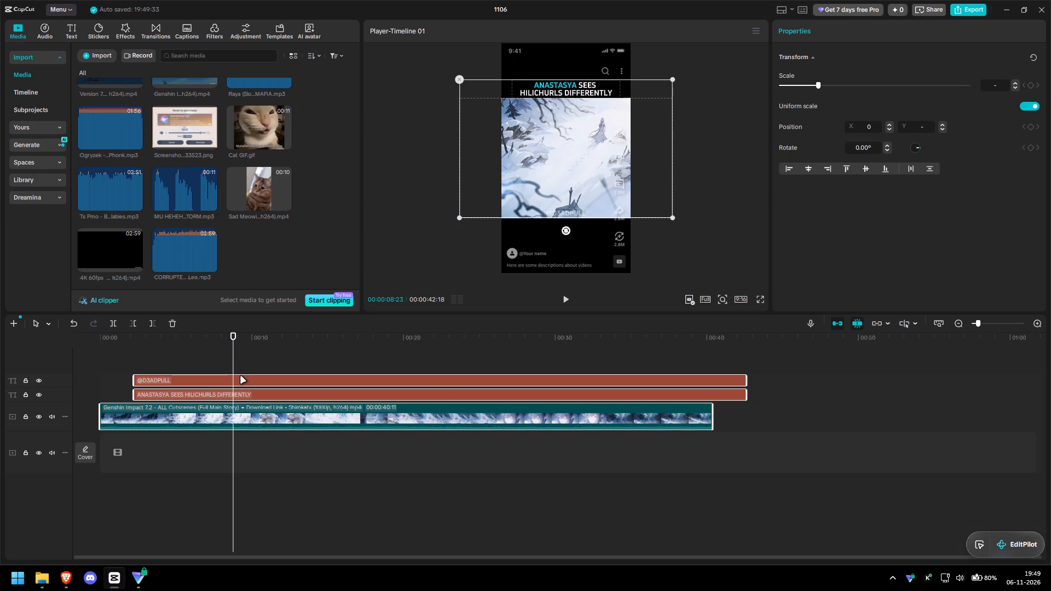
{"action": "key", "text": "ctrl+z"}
{"action": "left_click", "coordinate": [247, 386]}
{"action": "left_click_drag", "start_coordinate": [264, 404], "coordinate": [228, 410]}
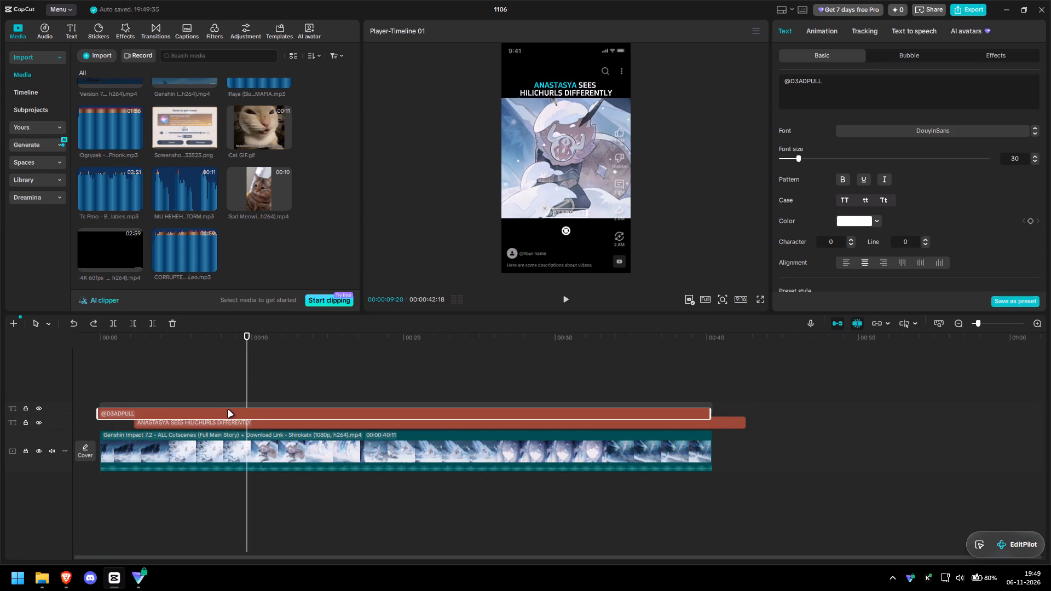
{"action": "left_click_drag", "start_coordinate": [228, 410], "coordinate": [232, 410]}
{"action": "left_click_drag", "start_coordinate": [262, 424], "coordinate": [228, 422]}
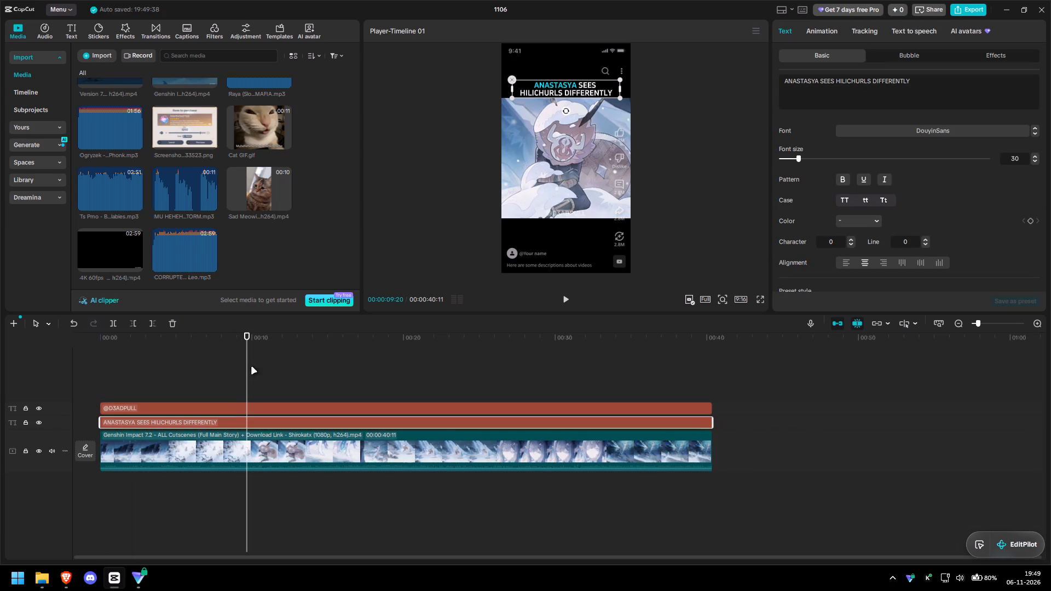
Play the short from its start and preview the Ts Pmo audio file to examine what background music suits the cutscene.
{"action": "left_click_drag", "start_coordinate": [247, 361], "coordinate": [97, 357]}
{"action": "key", "text": "space"}
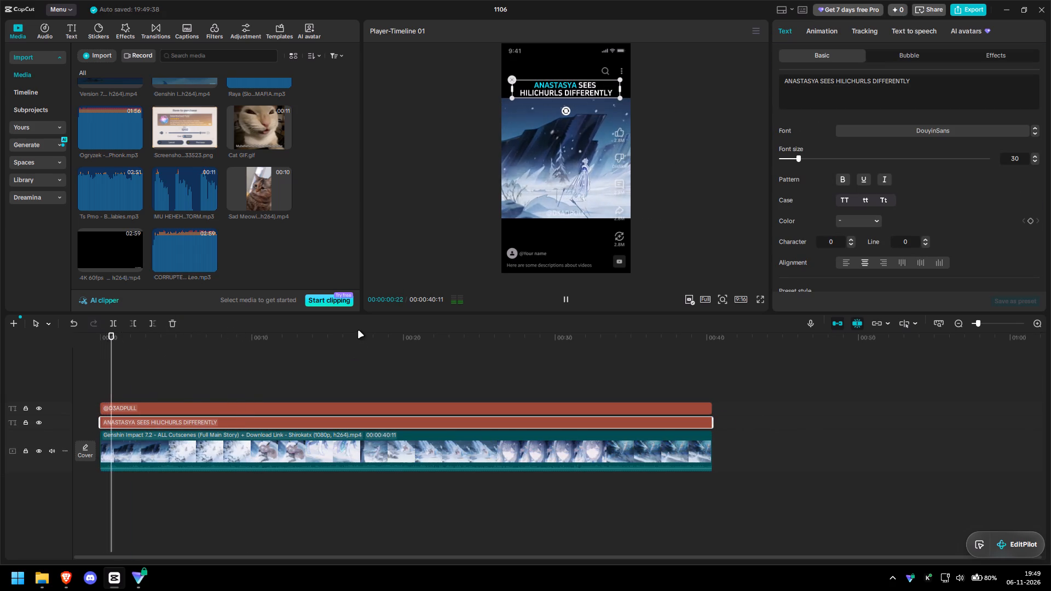
{"action": "left_click", "coordinate": [359, 328]}
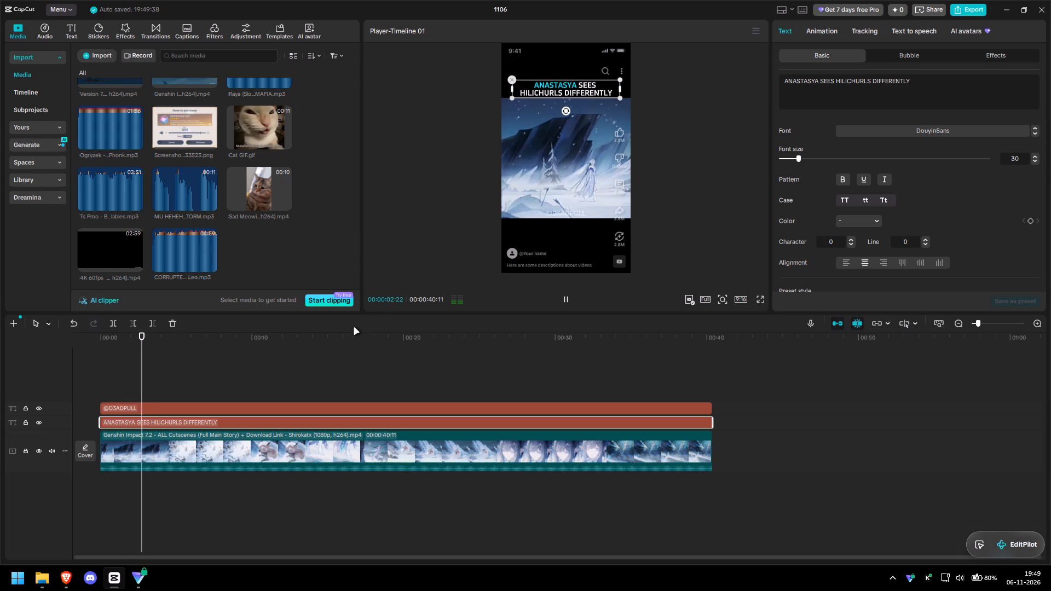
{"action": "scroll", "coordinate": [293, 267], "scroll_direction": "up", "scroll_amount": 1}
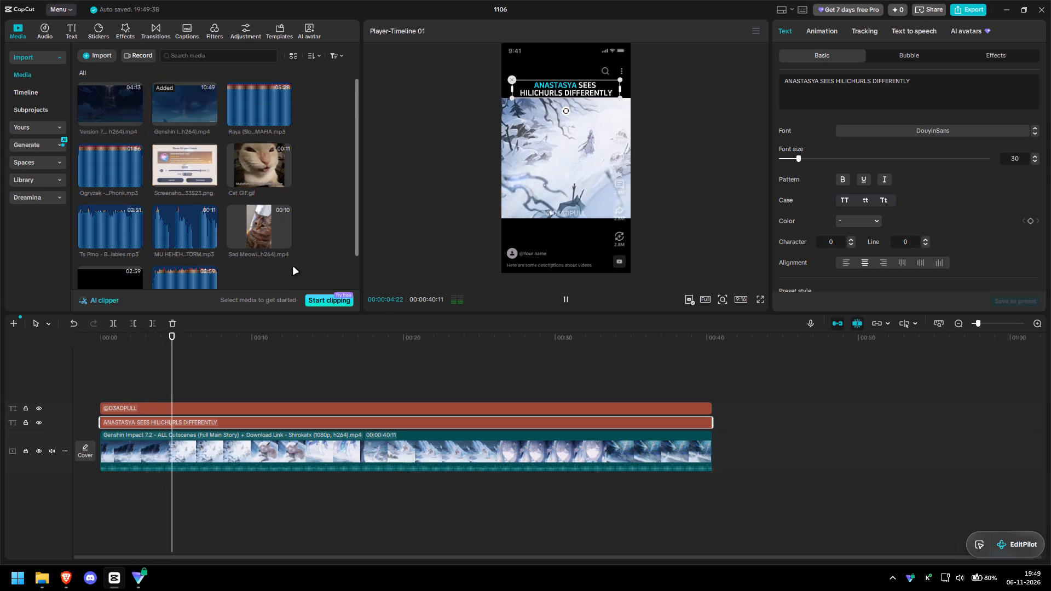
{"action": "left_click", "coordinate": [118, 235]}
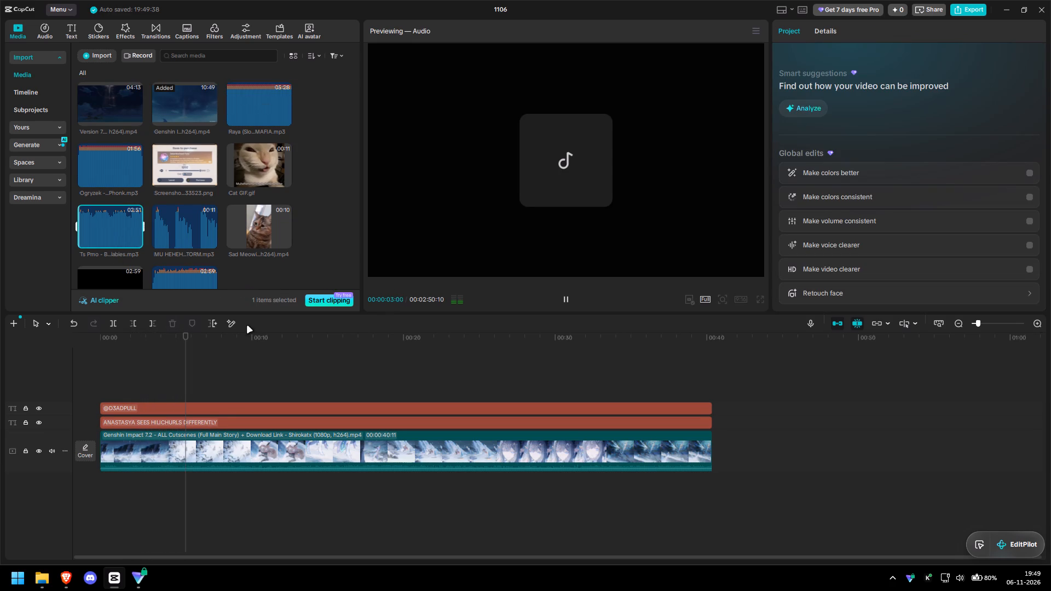
{"action": "left_click_drag", "start_coordinate": [186, 355], "coordinate": [107, 350]}
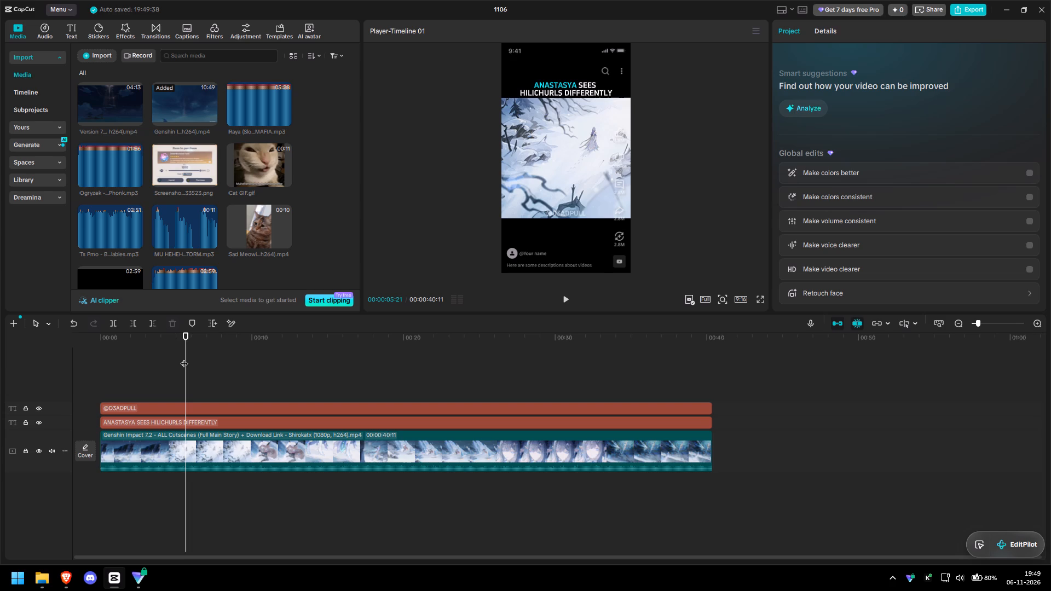
{"action": "left_click", "coordinate": [213, 444]}
{"action": "key", "text": "space"}
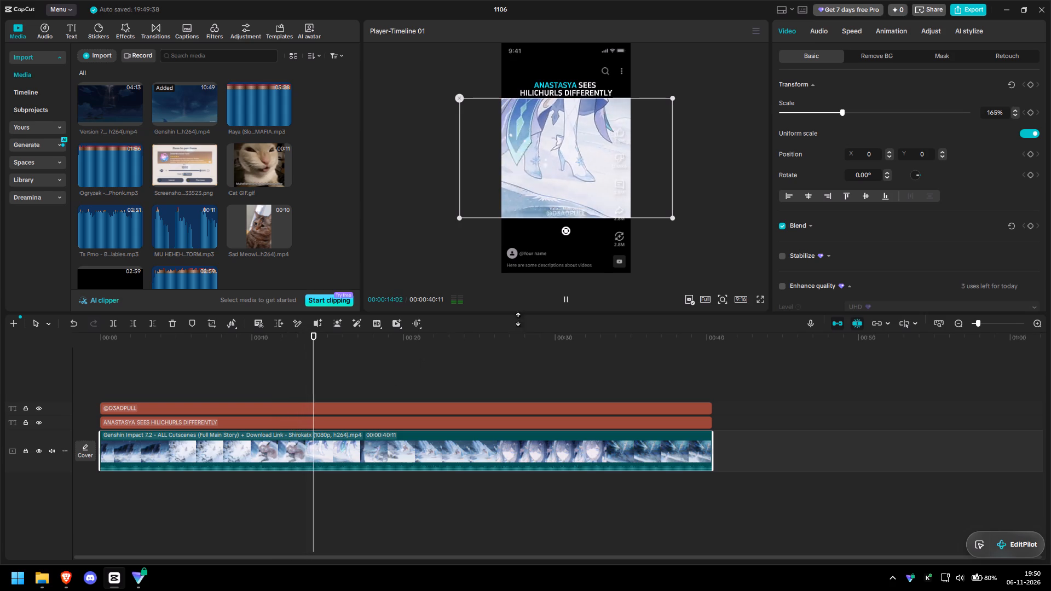
{"action": "left_click", "coordinate": [568, 300]}
Switch to the Brave browser and search YouTube for "nod krai ost".
{"action": "key", "text": "super+2"}
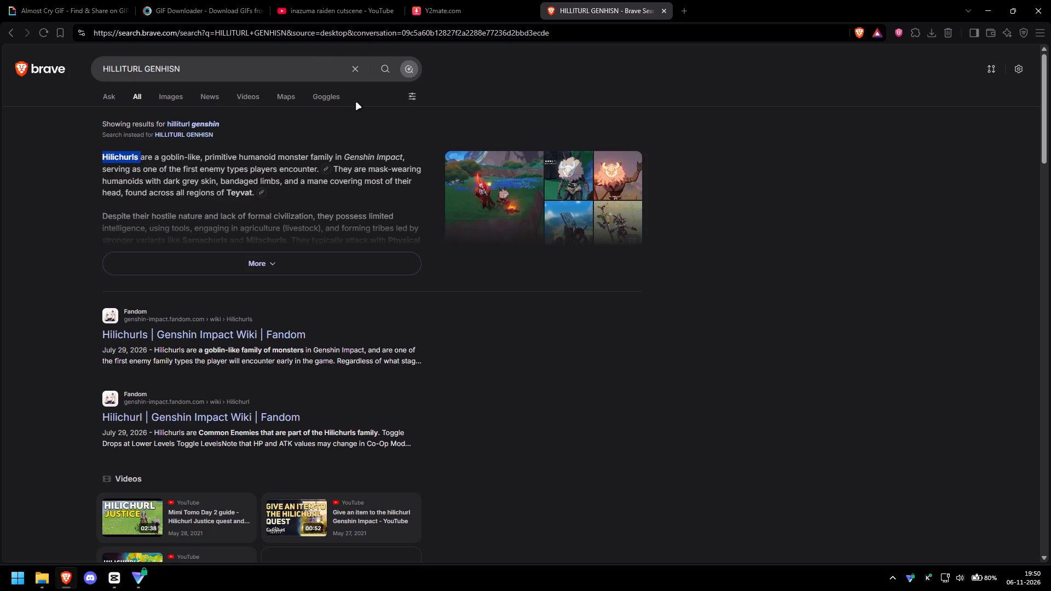
{"action": "left_click", "coordinate": [323, 0]}
{"action": "double_click", "coordinate": [421, 60]}
{"action": "key", "text": "ctrl+a"}
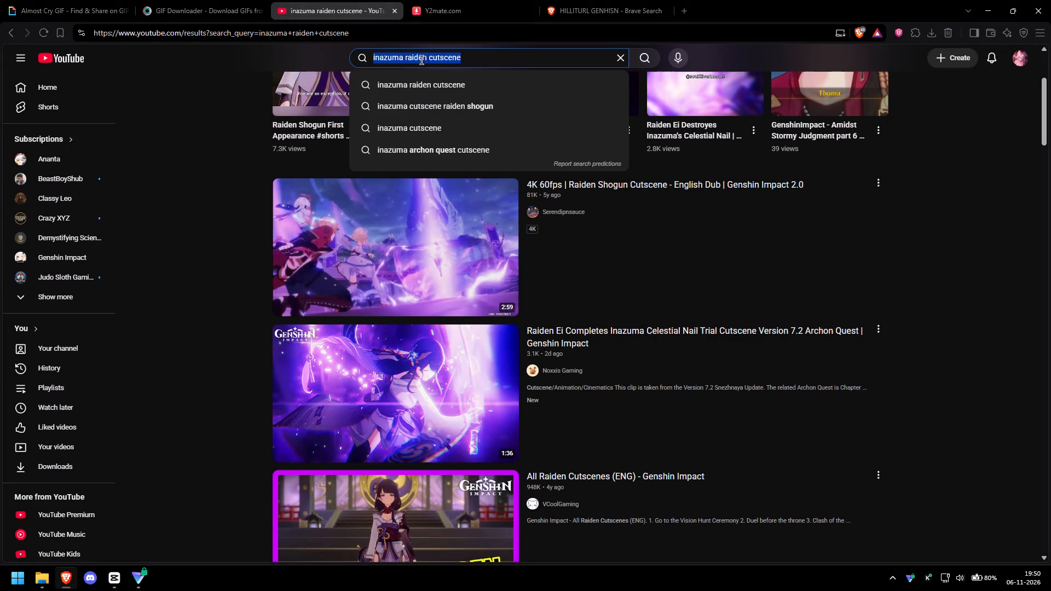
{"action": "type", "text": "NOT"}
{"action": "key", "text": "BackSpace"}
{"action": "key", "text": "d"}
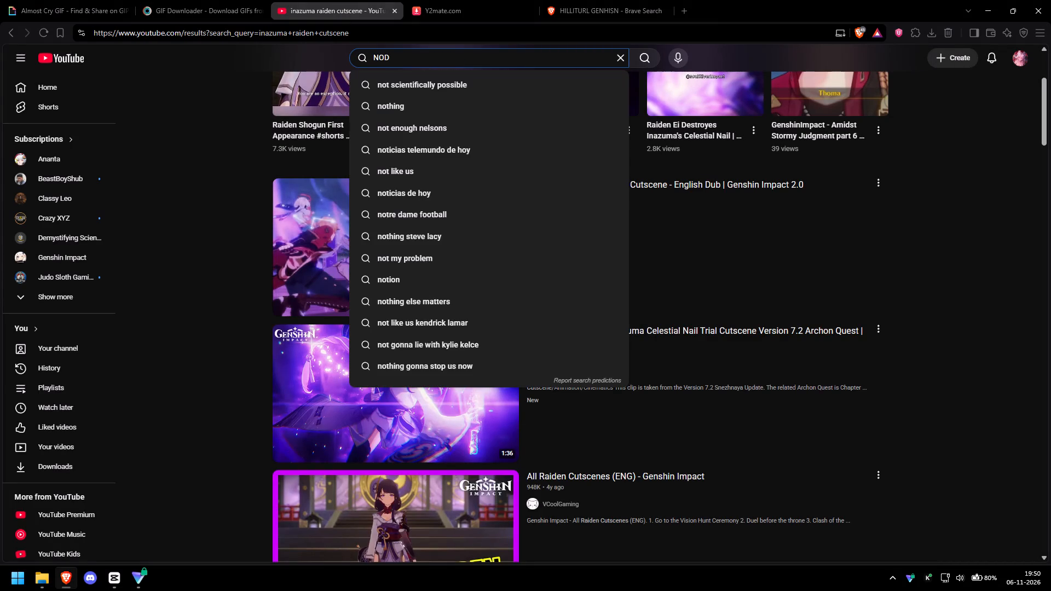
{"action": "type", "text": "KRAI"}
{"action": "key", "text": "space"}
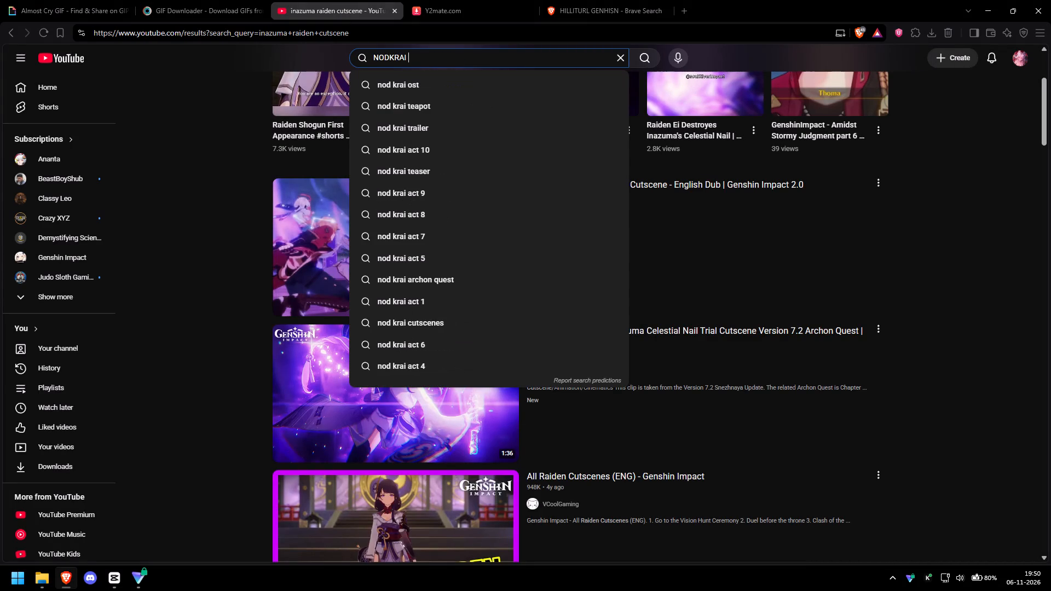
{"action": "key", "text": "Down"}
{"action": "key", "text": "Return"}
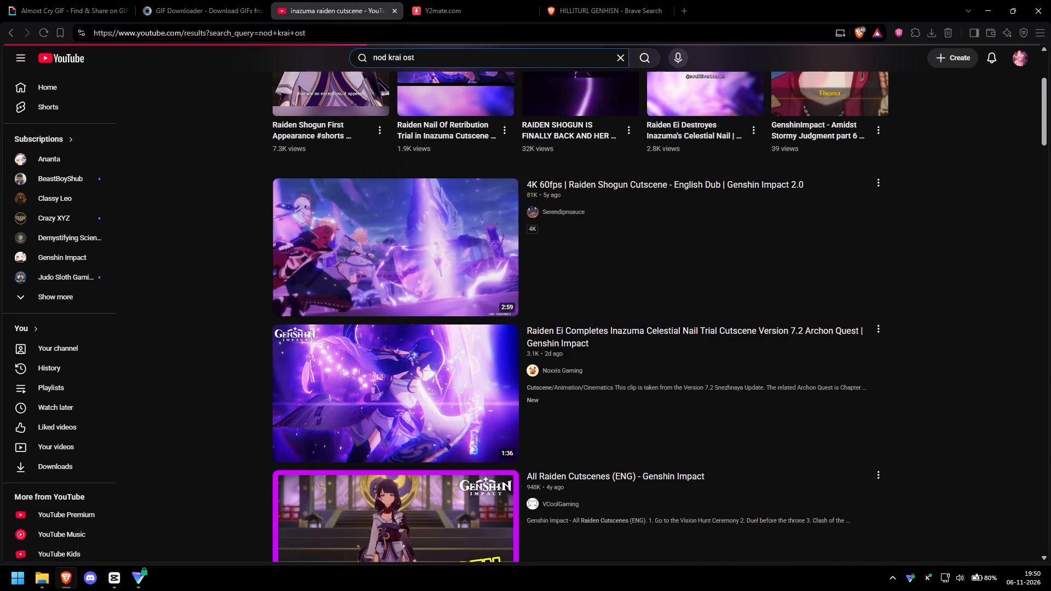
Look through the "nod krai ost" search results for a suitable soundtrack video.
{"action": "left_click", "coordinate": [227, 154]}
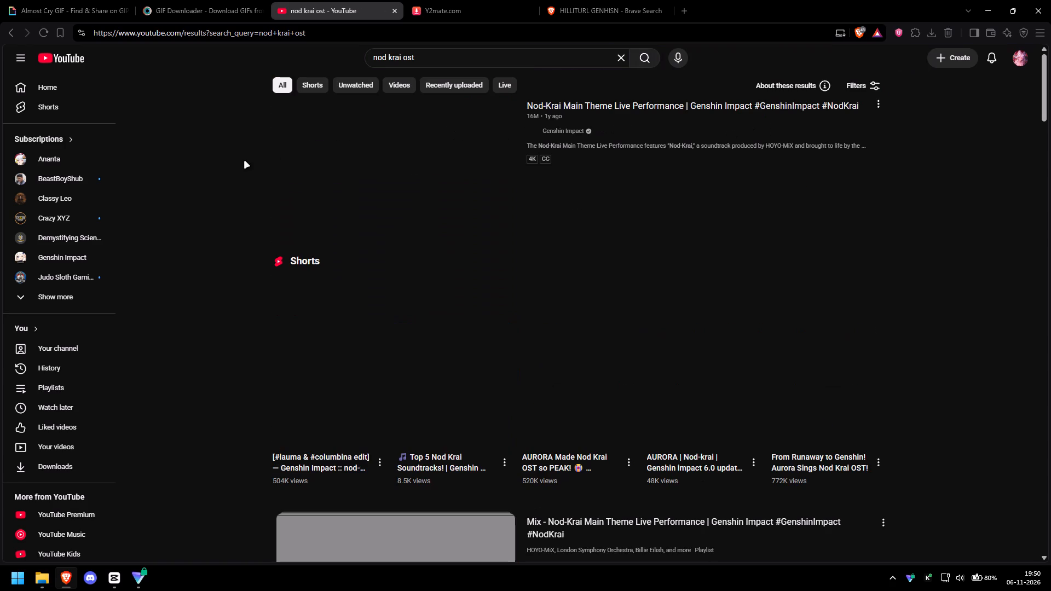
{"action": "scroll", "coordinate": [245, 165], "scroll_direction": "down", "scroll_amount": 4}
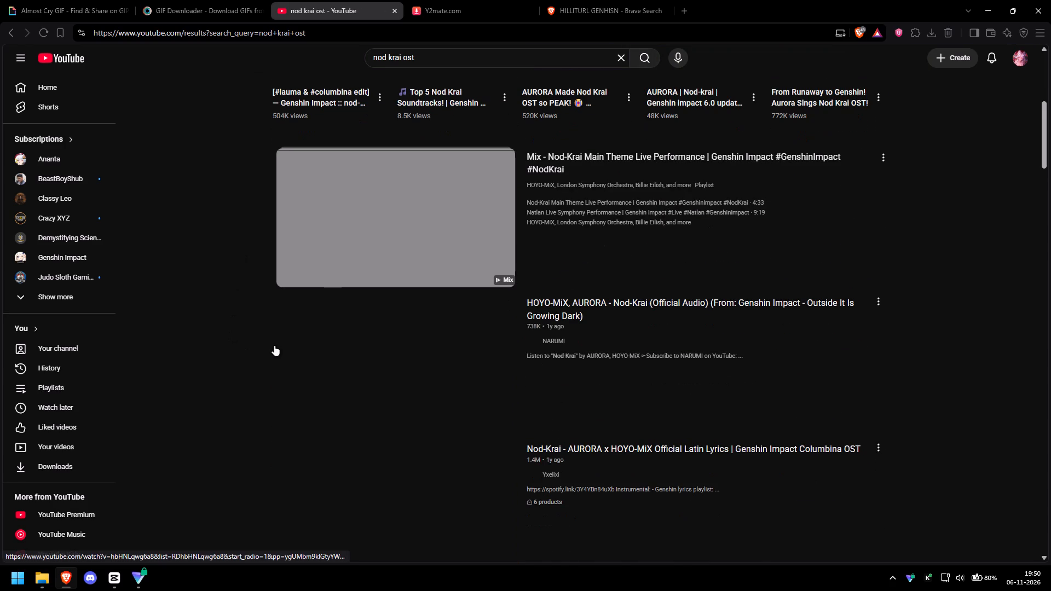
{"action": "scroll", "coordinate": [274, 346], "scroll_direction": "up", "scroll_amount": 2}
{"action": "scroll", "coordinate": [274, 346], "scroll_direction": "down", "scroll_amount": 5}
{"action": "scroll", "coordinate": [274, 346], "scroll_direction": "up", "scroll_amount": 7}
{"action": "scroll", "coordinate": [274, 346], "scroll_direction": "down", "scroll_amount": 5}
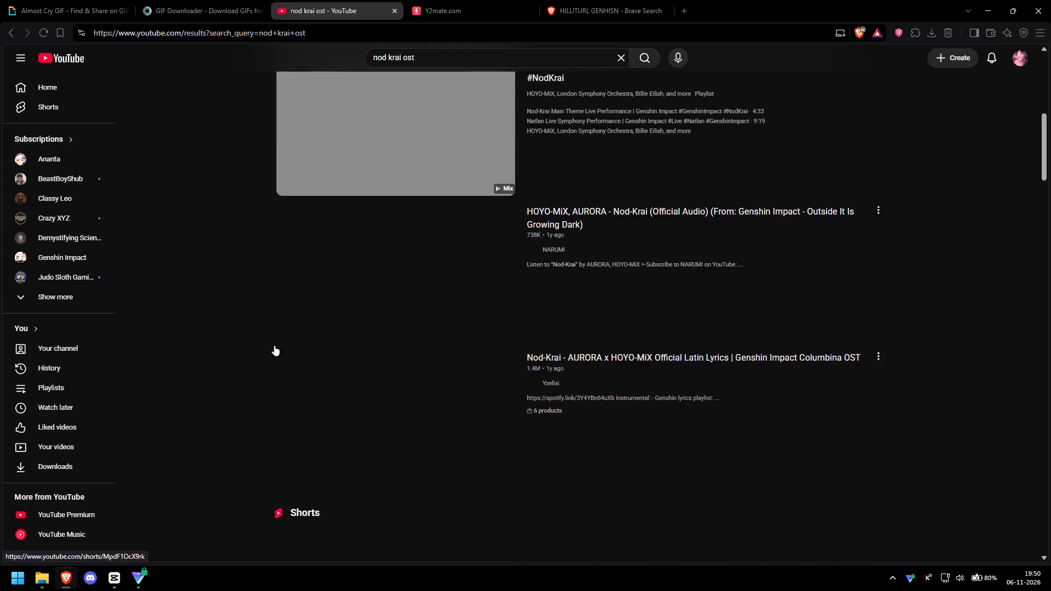
{"action": "scroll", "coordinate": [274, 346], "scroll_direction": "up", "scroll_amount": 6}
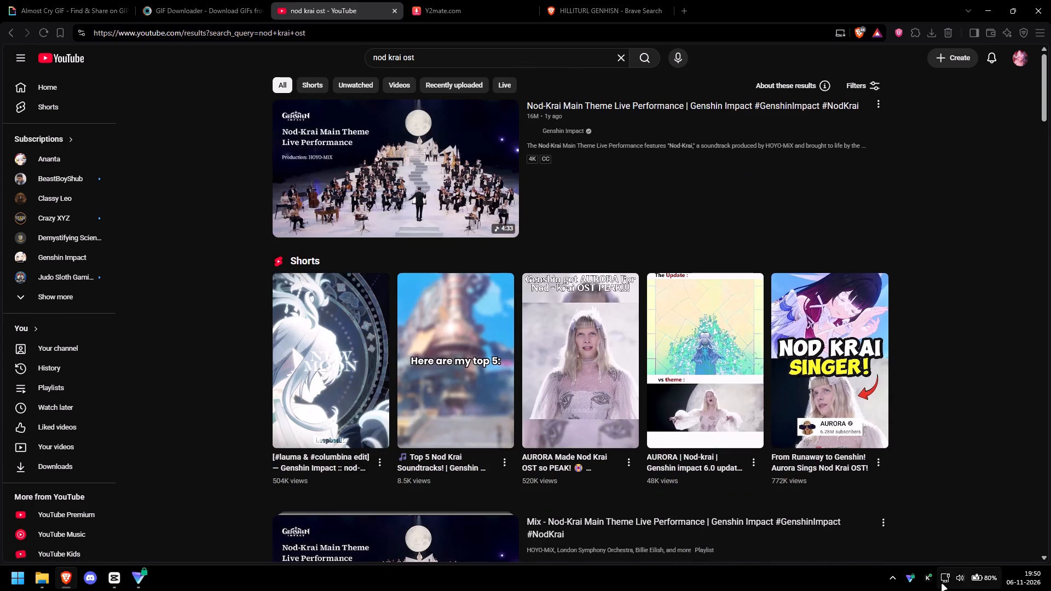
Check the network connection in the system's quick settings and return to the search results.
{"action": "left_click", "coordinate": [945, 583]}
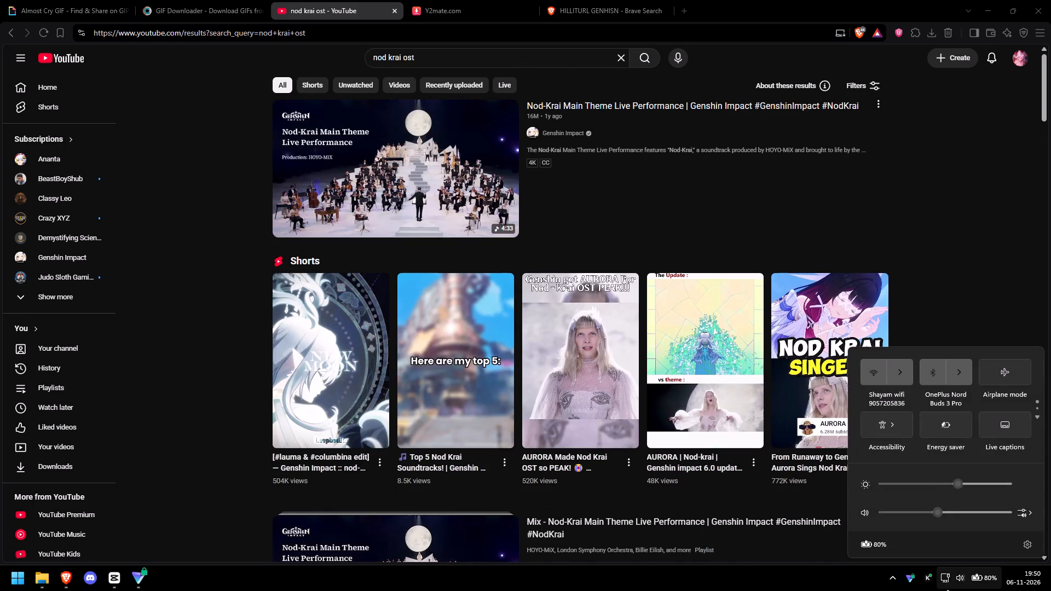
{"action": "left_click", "coordinate": [988, 256]}
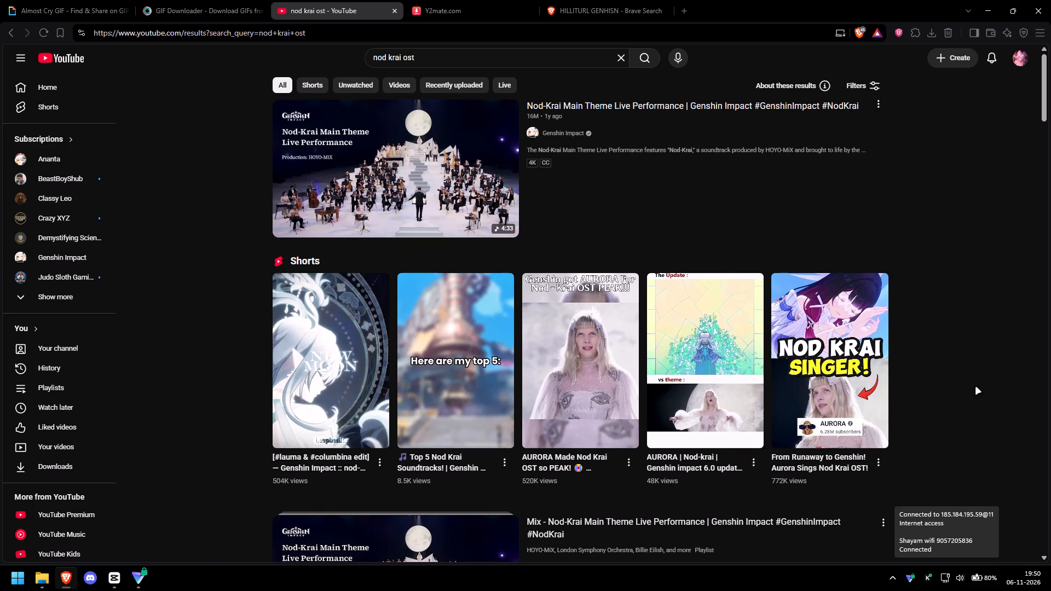
{"action": "left_click", "coordinate": [976, 387]}
Copy the share link of the video "HOYO-MiX, AURORA - Nod-Krai (Official Audio)".
{"action": "scroll", "coordinate": [982, 369], "scroll_direction": "down", "scroll_amount": 2}
{"action": "scroll", "coordinate": [886, 369], "scroll_direction": "down", "scroll_amount": 3}
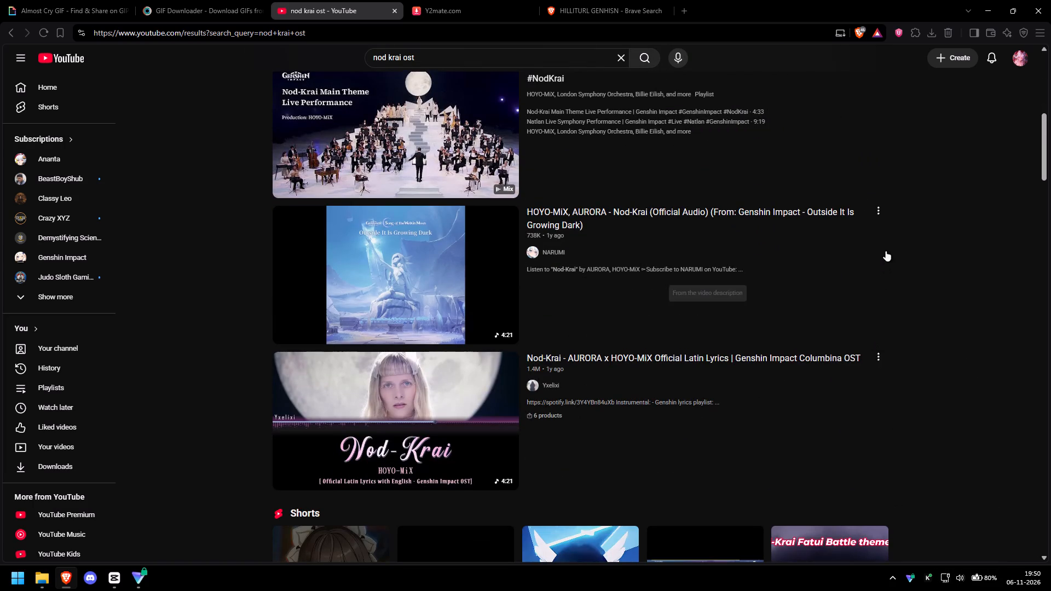
{"action": "left_click", "coordinate": [882, 210]}
{"action": "left_click", "coordinate": [900, 302]}
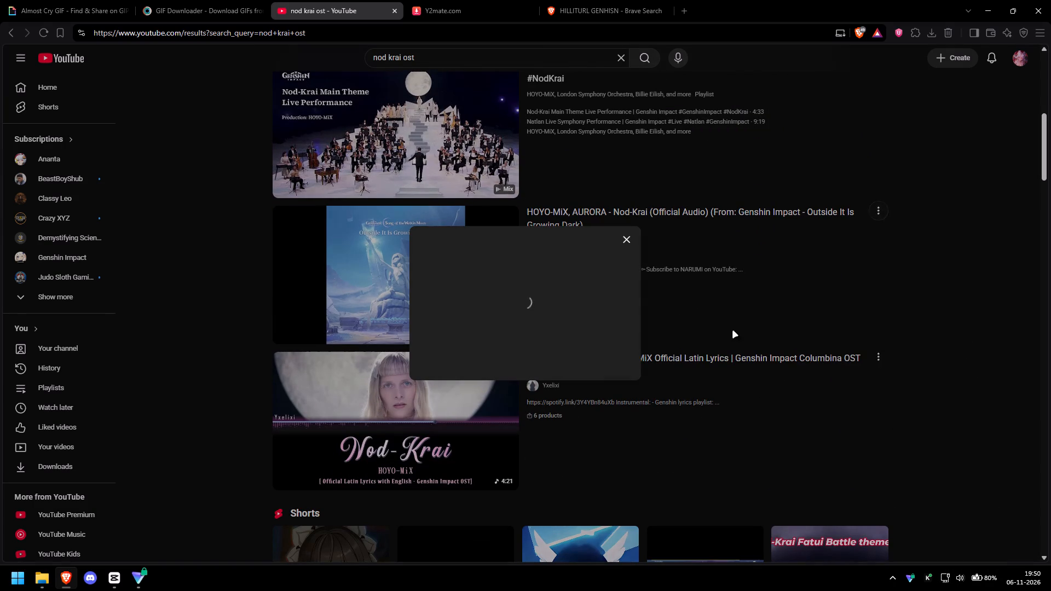
{"action": "left_click", "coordinate": [614, 355]}
Replace the old video ID on the Y2mate page with the copied Nod-Krai link and start the conversion.
{"action": "left_click", "coordinate": [469, 0]}
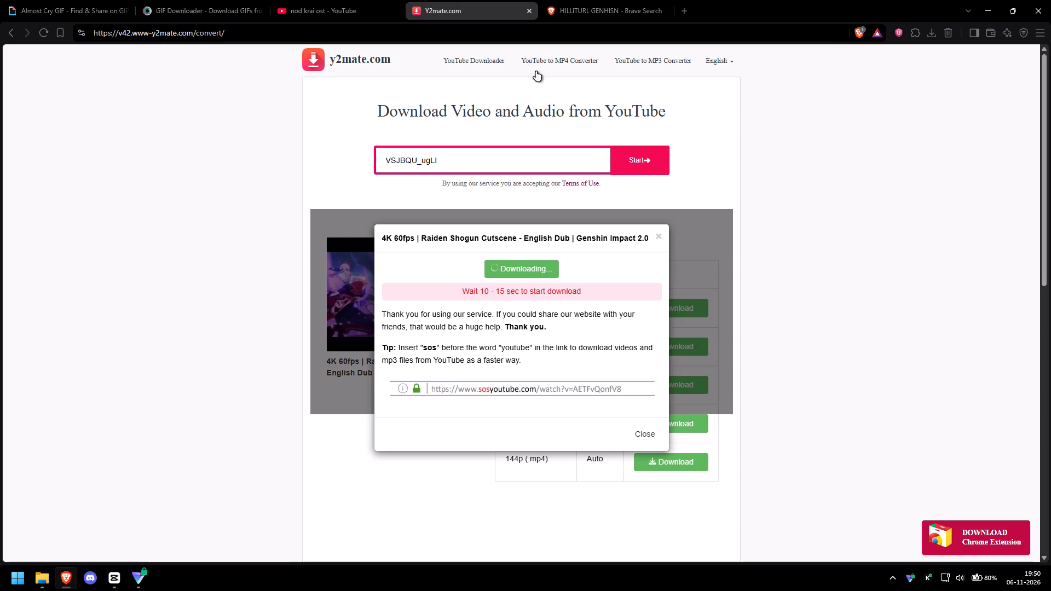
{"action": "left_click", "coordinate": [523, 152]}
{"action": "key", "text": "ctrl+a"}
{"action": "key", "text": "ctrl+v"}
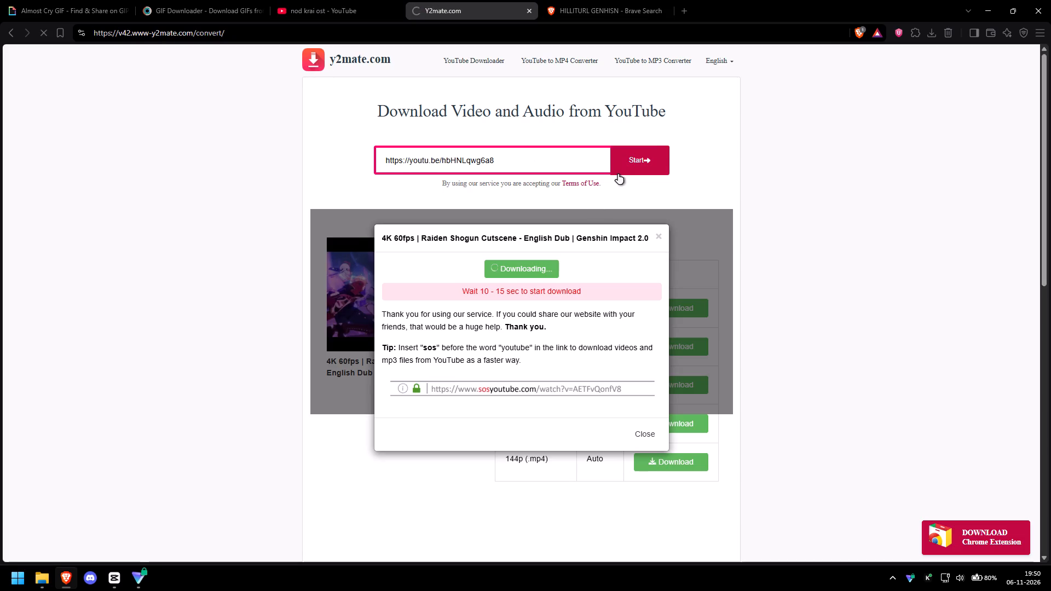
{"action": "left_click", "coordinate": [653, 149]}
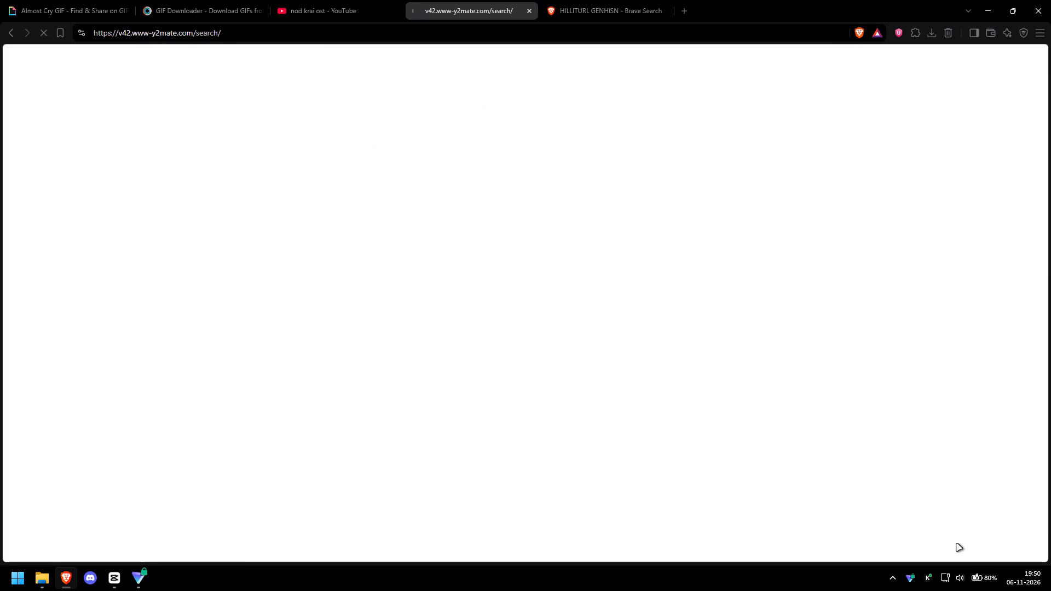
Examine the Wi-Fi and Network & internet connection details in the Windows settings, and close the settings window.
{"action": "left_click", "coordinate": [949, 574]}
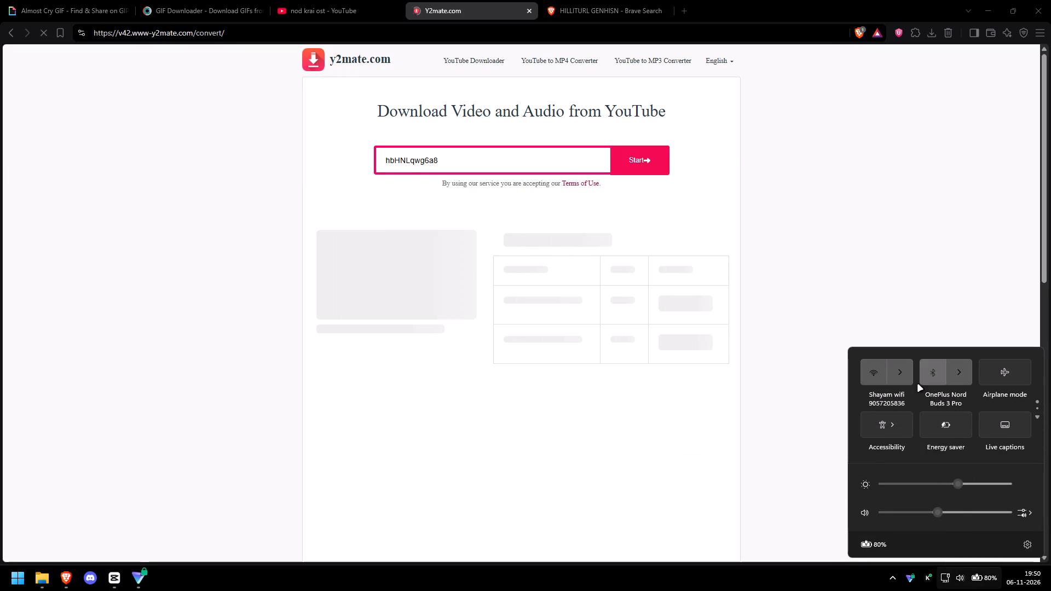
{"action": "left_click", "coordinate": [907, 367]}
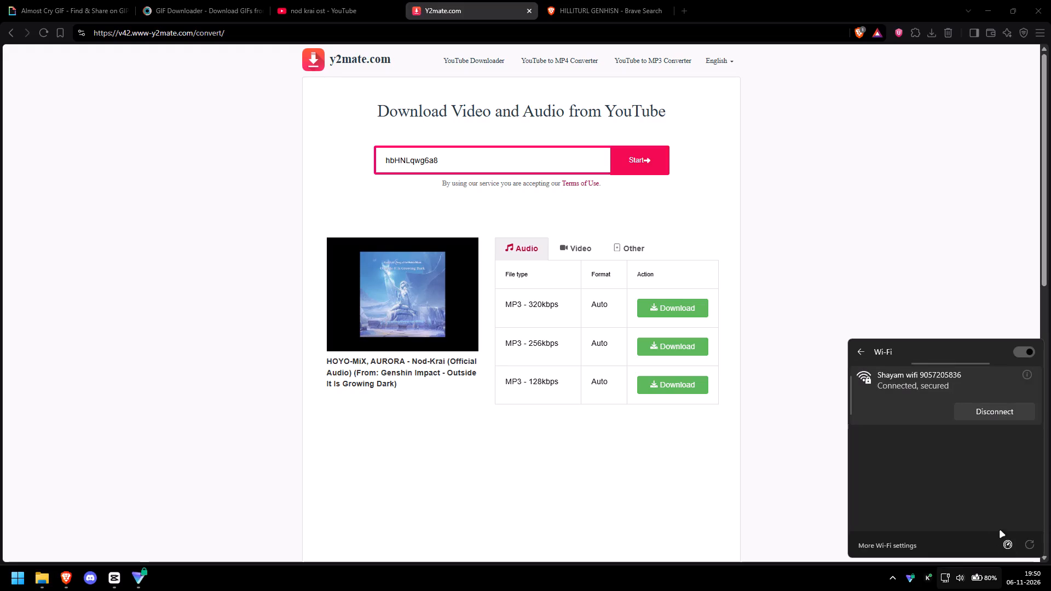
{"action": "left_click", "coordinate": [893, 542]}
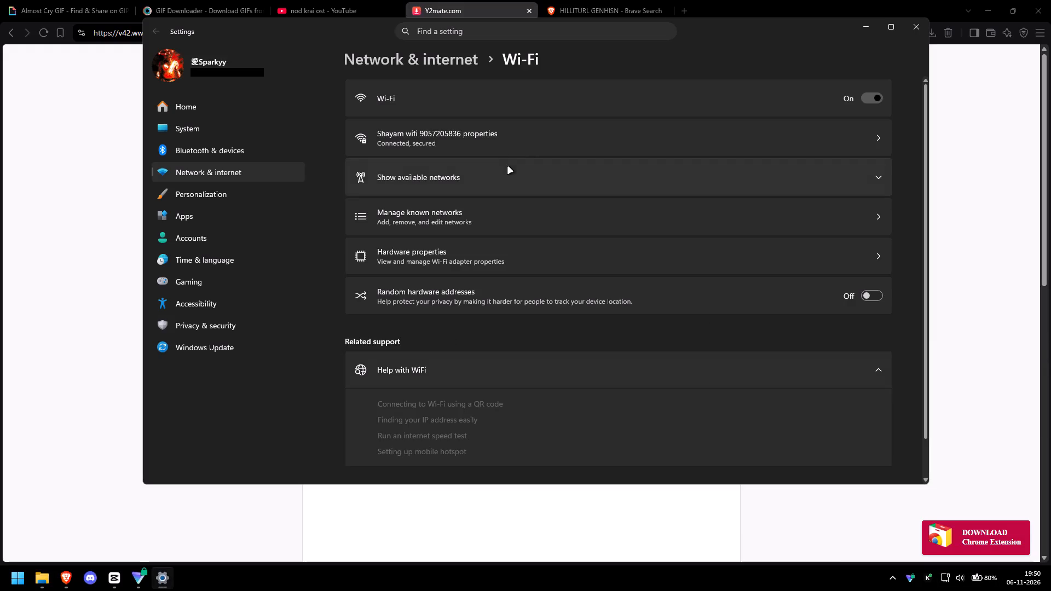
{"action": "left_click", "coordinate": [451, 63]}
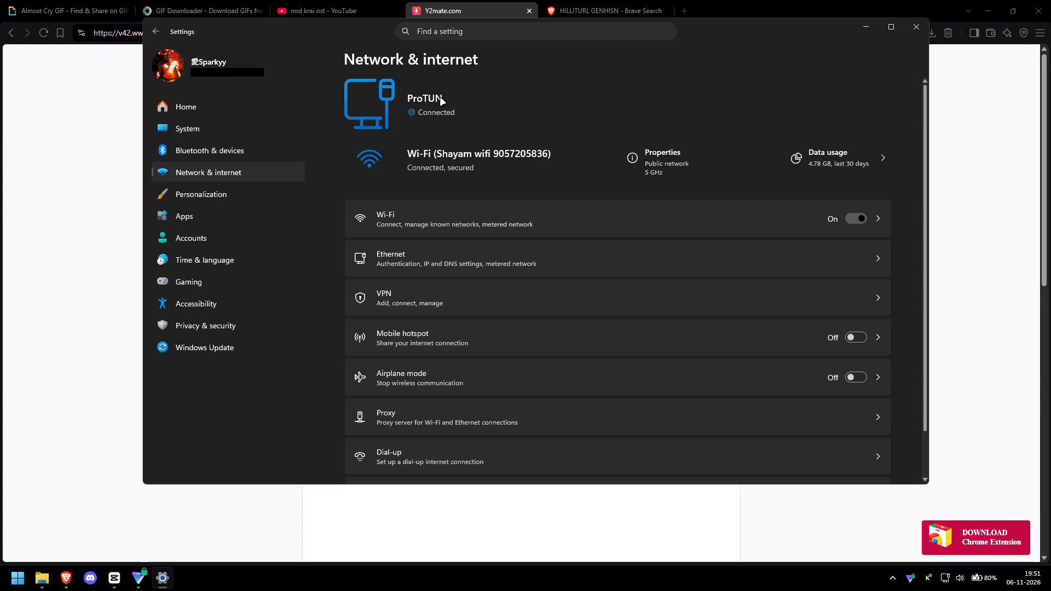
{"action": "left_click", "coordinate": [912, 35]}
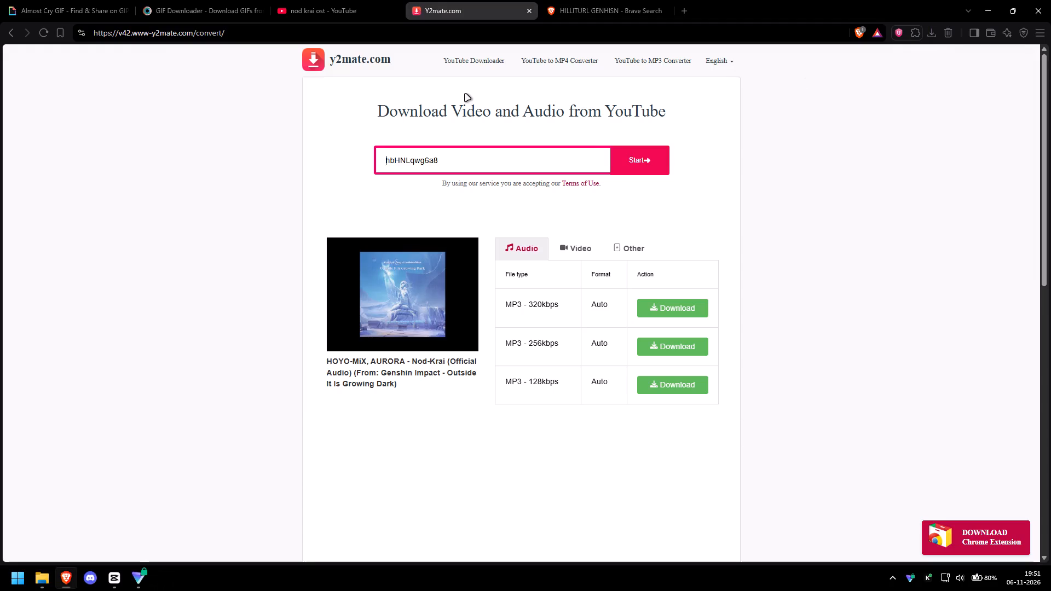
Download the Nod-Krai audio as MP3 - 320kbps and save it in the Downloads folder under the suggested name.
{"action": "left_click", "coordinate": [660, 305]}
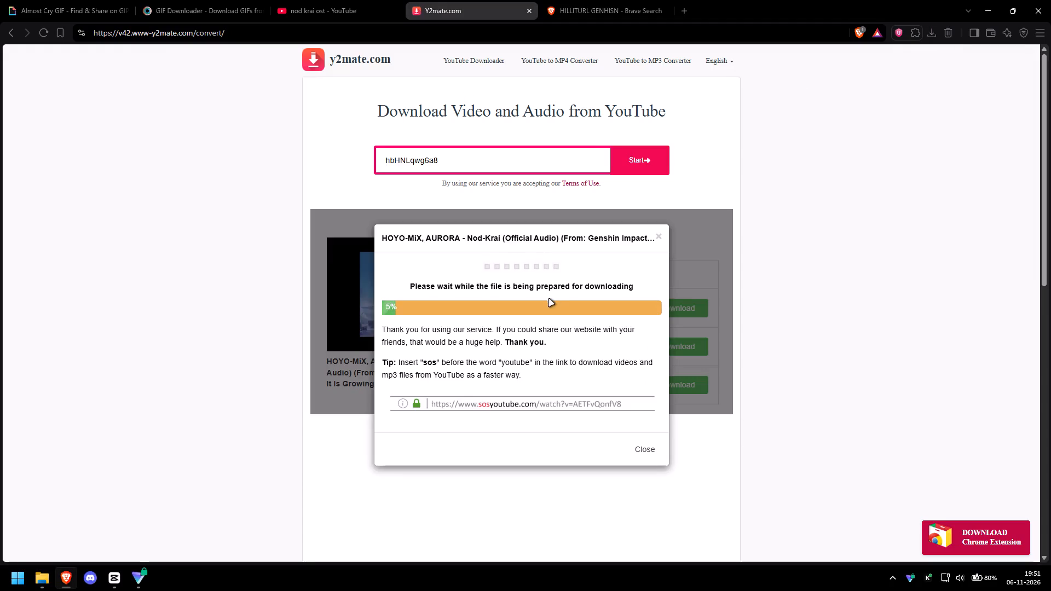
{"action": "left_click", "coordinate": [530, 273]}
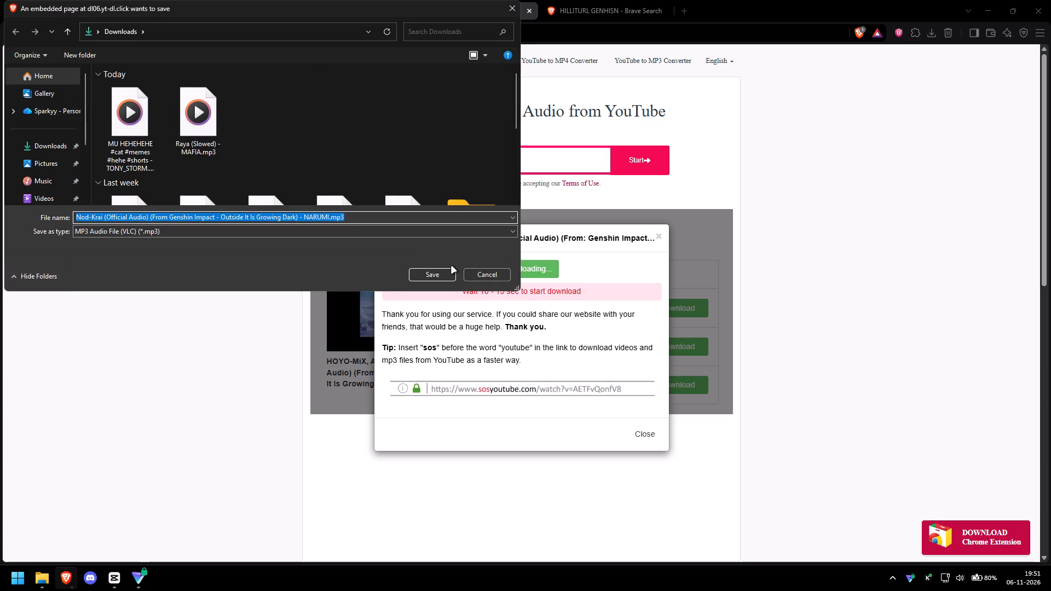
{"action": "left_click", "coordinate": [449, 269]}
Close the open converter, search, YouTube and GIF tabs in the browser and return to the CapCut project.
{"action": "left_click", "coordinate": [529, 9]}
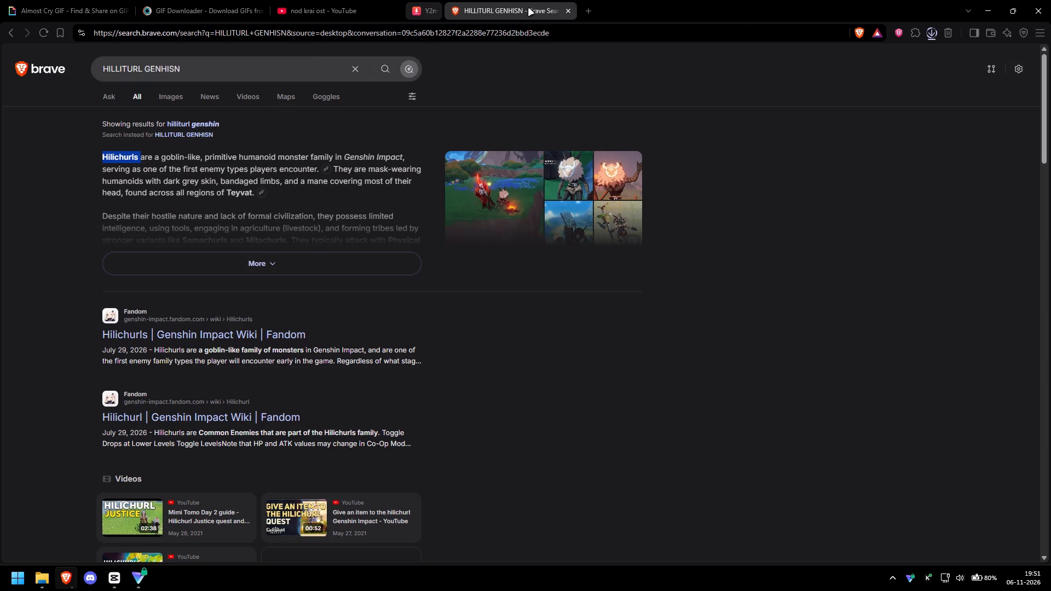
{"action": "left_click", "coordinate": [529, 9]}
{"action": "left_click", "coordinate": [419, 0]}
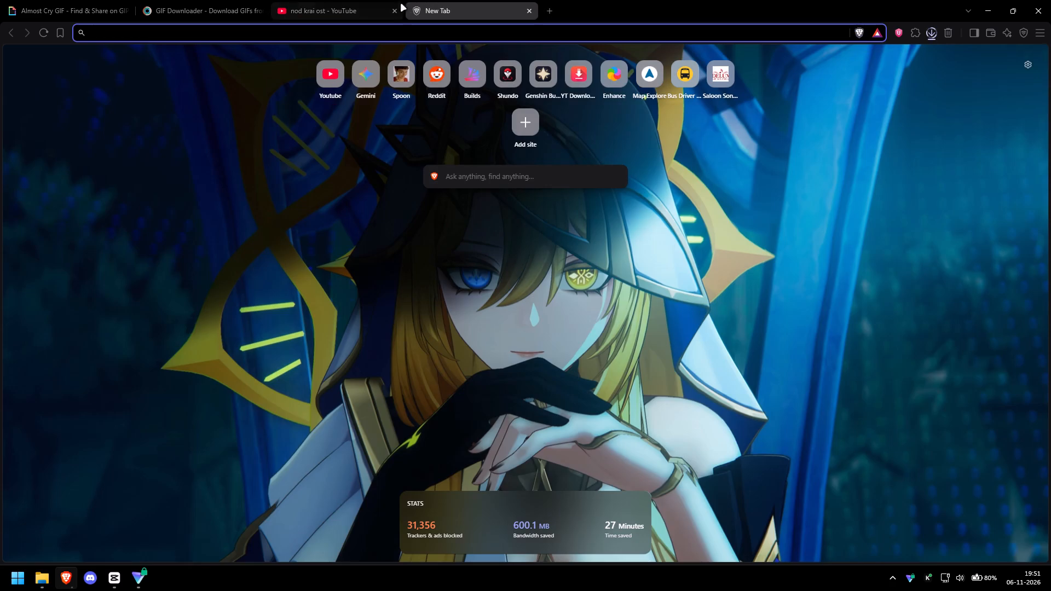
{"action": "left_click", "coordinate": [397, 11]}
{"action": "left_click", "coordinate": [197, 0]}
{"action": "double_click", "coordinate": [125, 13]}
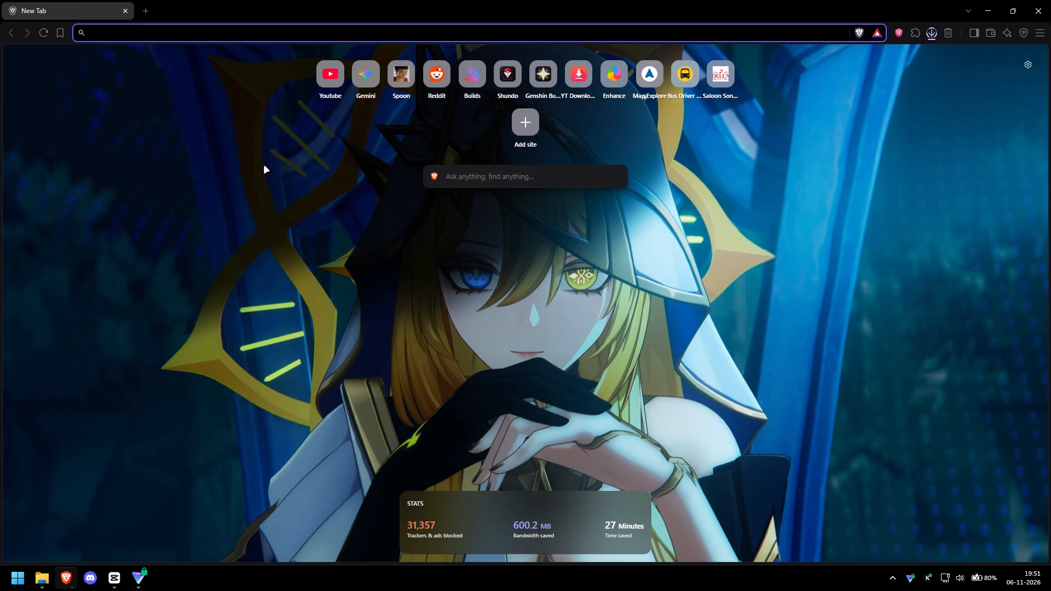
{"action": "left_click", "coordinate": [981, 0]}
{"action": "left_click", "coordinate": [742, 195]}
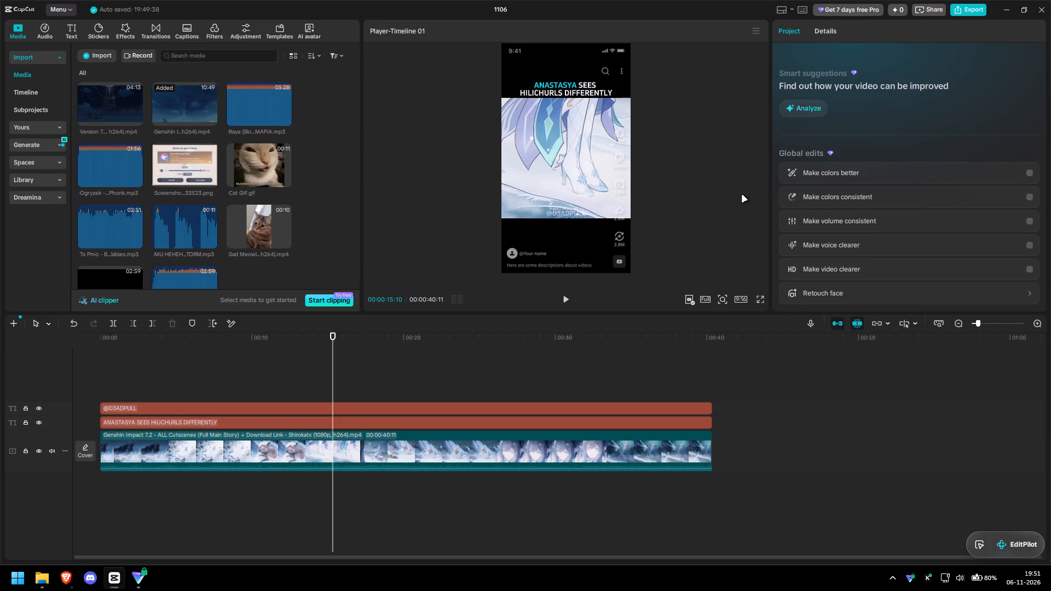
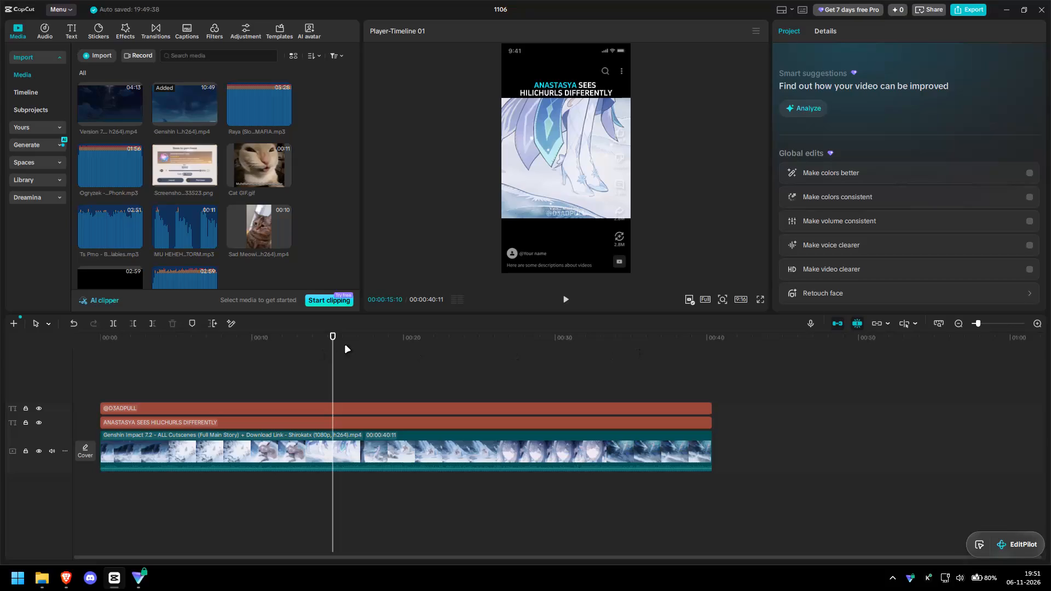
Import the Nod-Krai (Official Audio) MP3 from Downloads and place it on an audio track beneath the cutscene, starting at 0 seconds.
{"action": "left_click_drag", "start_coordinate": [331, 340], "coordinate": [338, 341]}
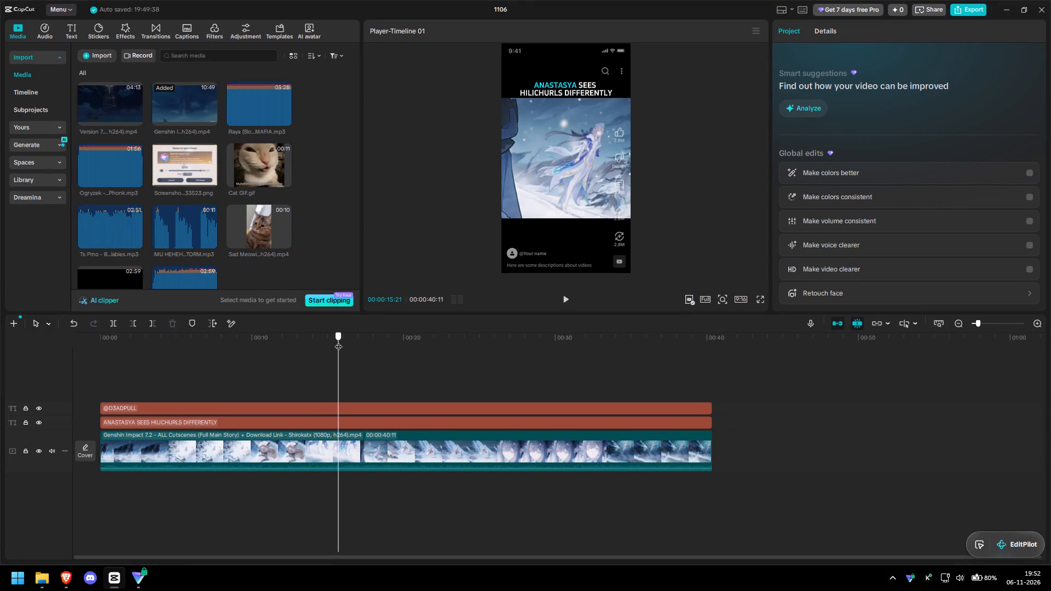
{"action": "left_click_drag", "start_coordinate": [338, 341], "coordinate": [392, 352]}
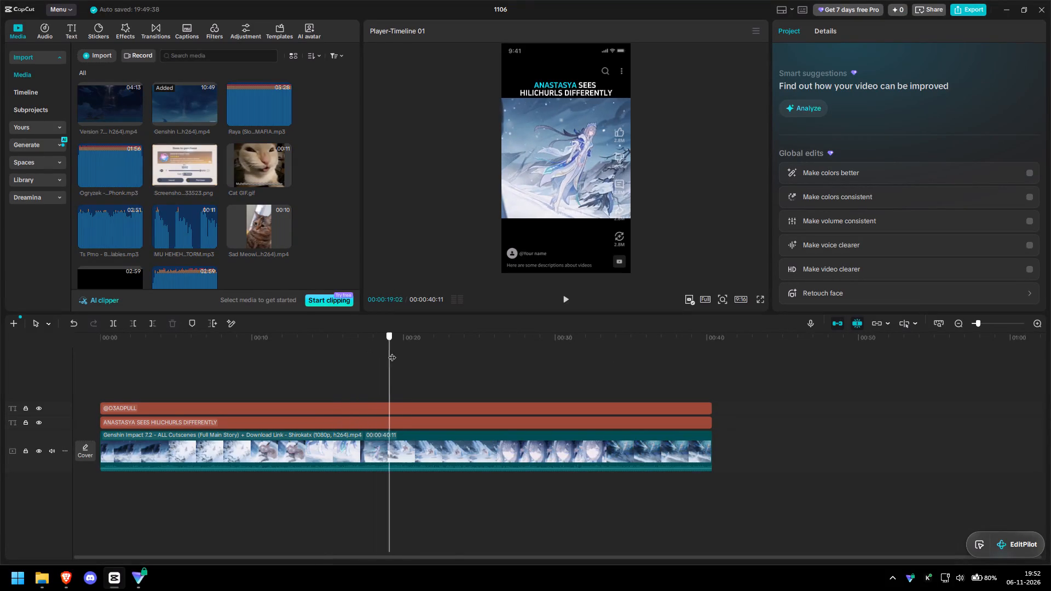
{"action": "left_click_drag", "start_coordinate": [392, 352], "coordinate": [720, 358]}
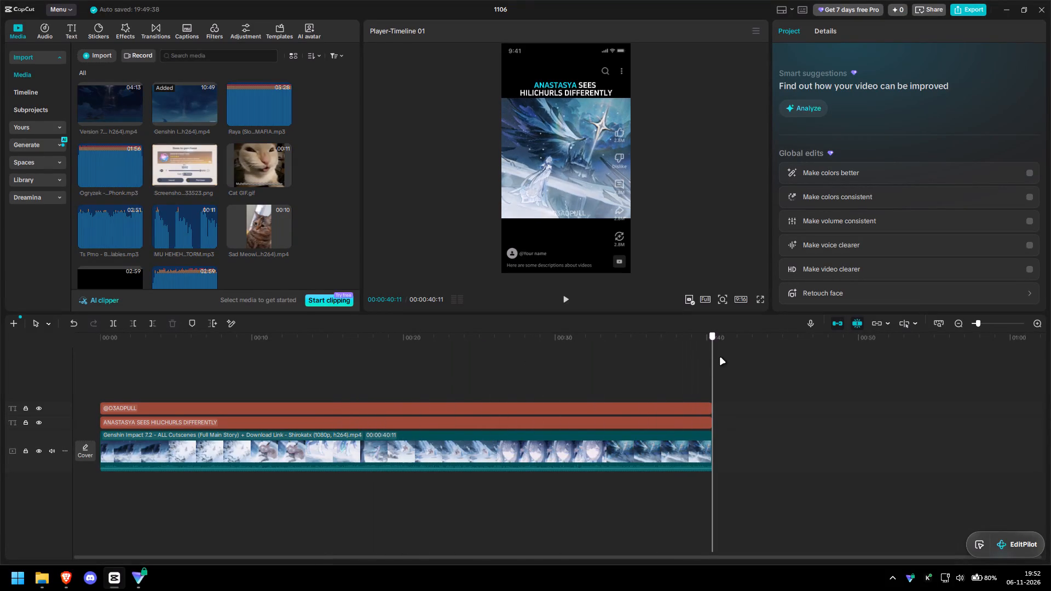
{"action": "left_click_drag", "start_coordinate": [720, 358], "coordinate": [80, 361]}
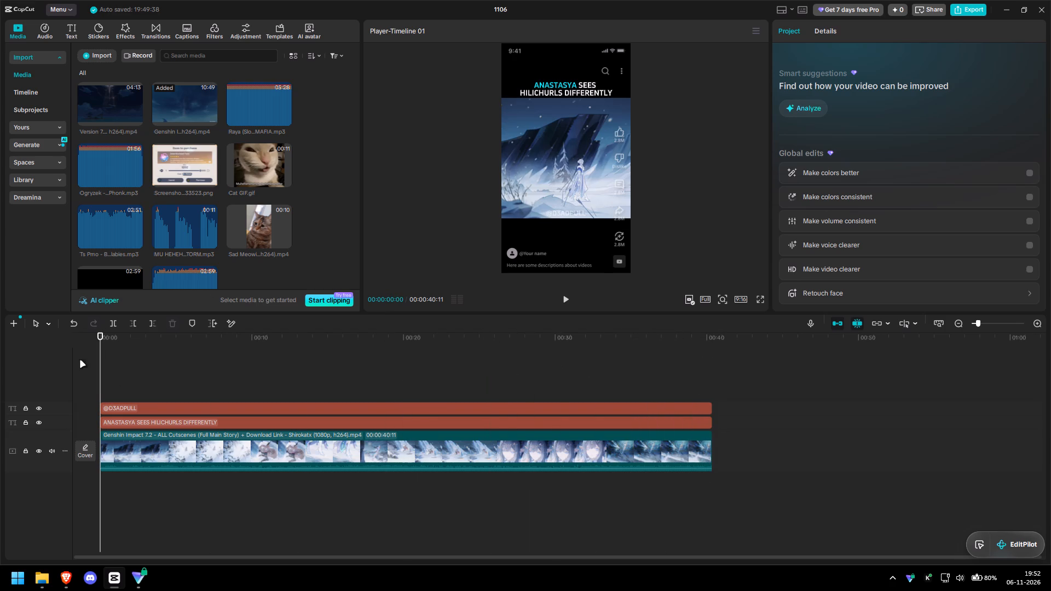
{"action": "left_click_drag", "start_coordinate": [80, 361], "coordinate": [59, 377]}
{"action": "left_click", "coordinate": [302, 280]}
{"action": "key", "text": "ctrl+i"}
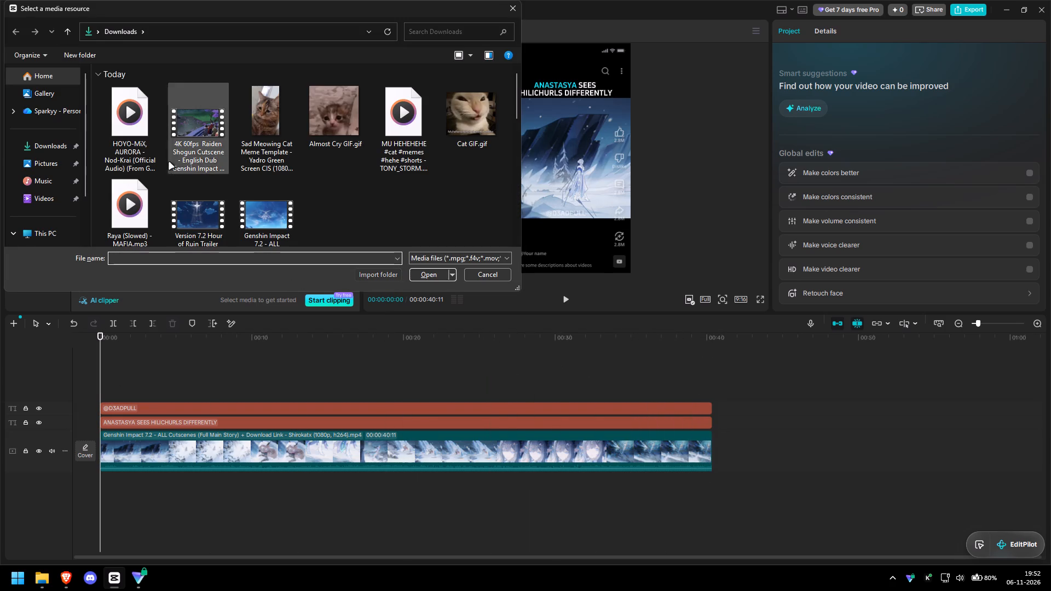
{"action": "left_click", "coordinate": [147, 136]}
{"action": "left_click", "coordinate": [420, 274]}
{"action": "left_click_drag", "start_coordinate": [267, 255], "coordinate": [248, 386]}
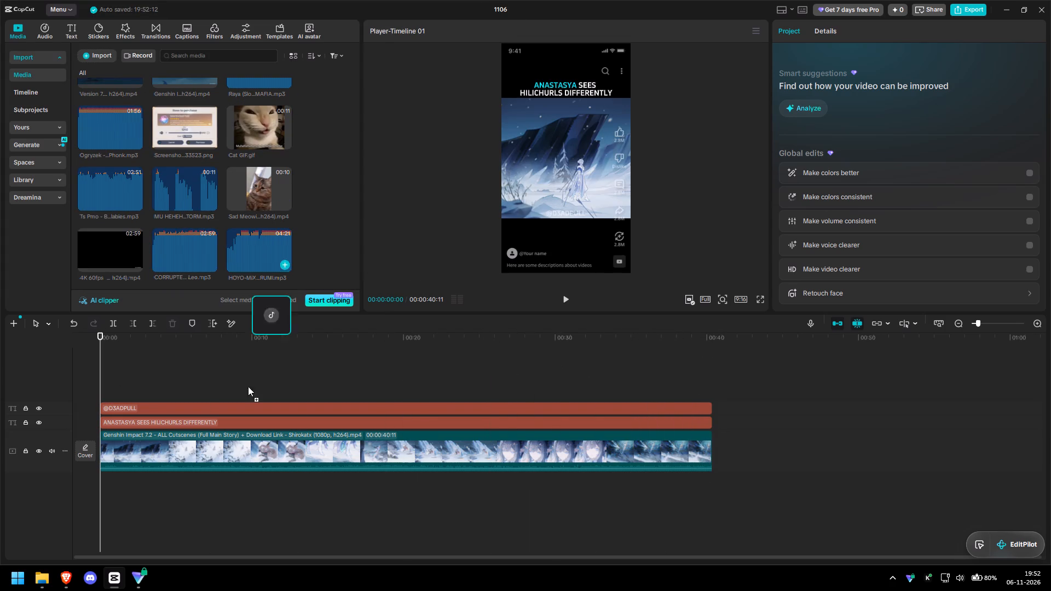
{"action": "left_click_drag", "start_coordinate": [248, 386], "coordinate": [99, 489]}
Listen to the soundtrack against the cutscene, trim about 28 seconds off the Nod-Krai track's start and move it back to the timeline's beginning.
{"action": "key", "text": "space"}
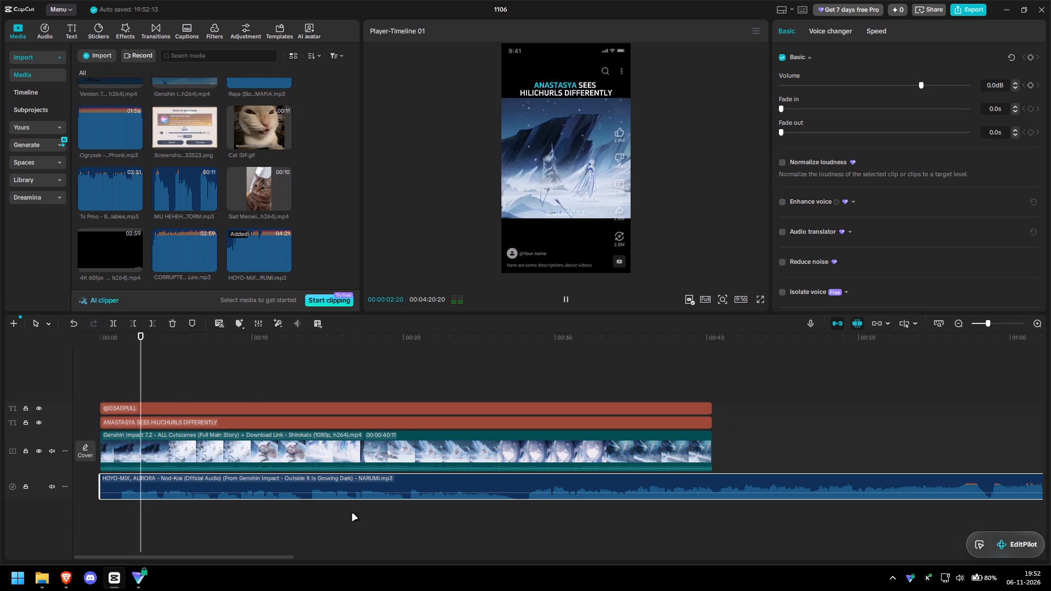
{"action": "left_click", "coordinate": [444, 343]}
{"action": "left_click_drag", "start_coordinate": [444, 344], "coordinate": [459, 346]}
{"action": "key", "text": "space"}
{"action": "left_click", "coordinate": [528, 349]}
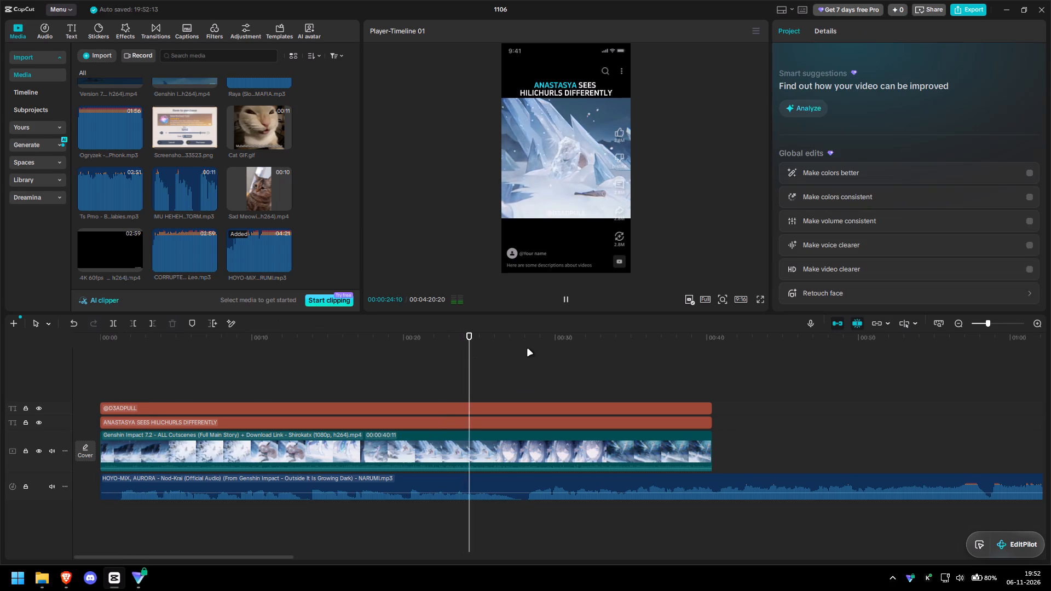
{"action": "key", "text": "space"}
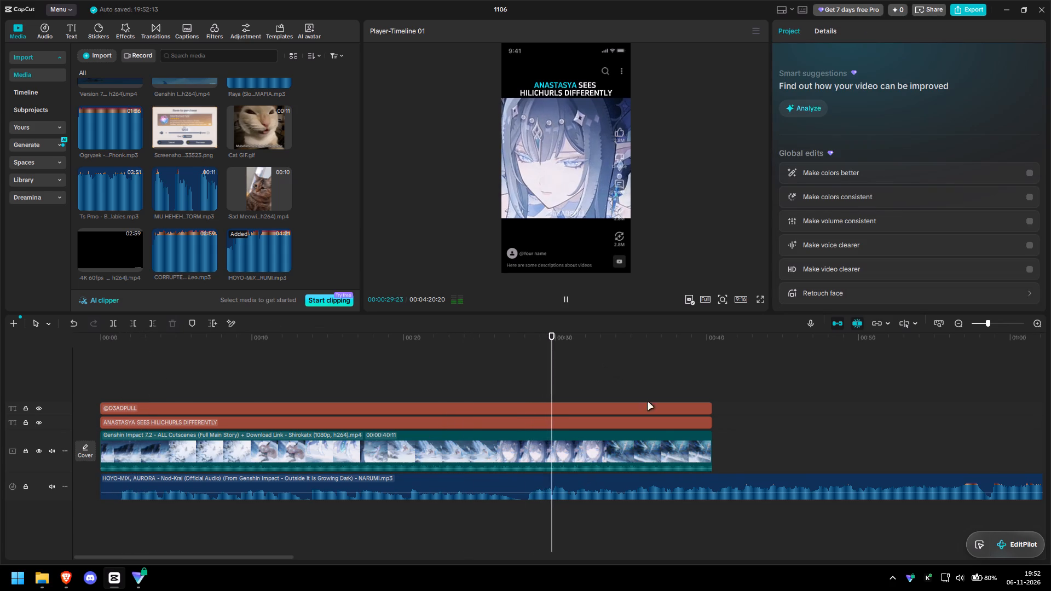
{"action": "key", "text": "space"}
{"action": "left_click", "coordinate": [203, 487]}
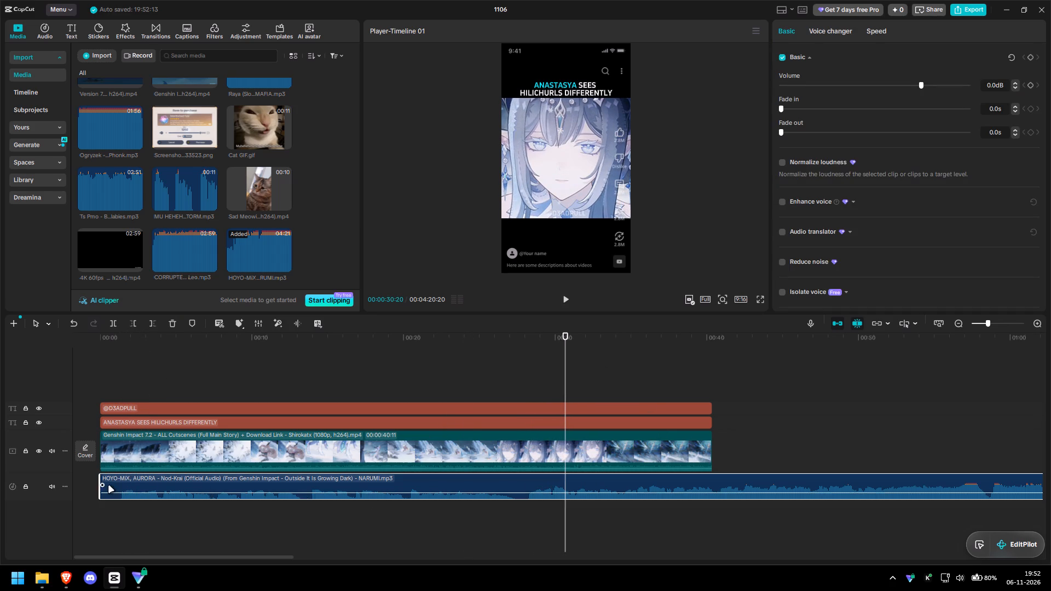
{"action": "left_click_drag", "start_coordinate": [97, 484], "coordinate": [494, 488]}
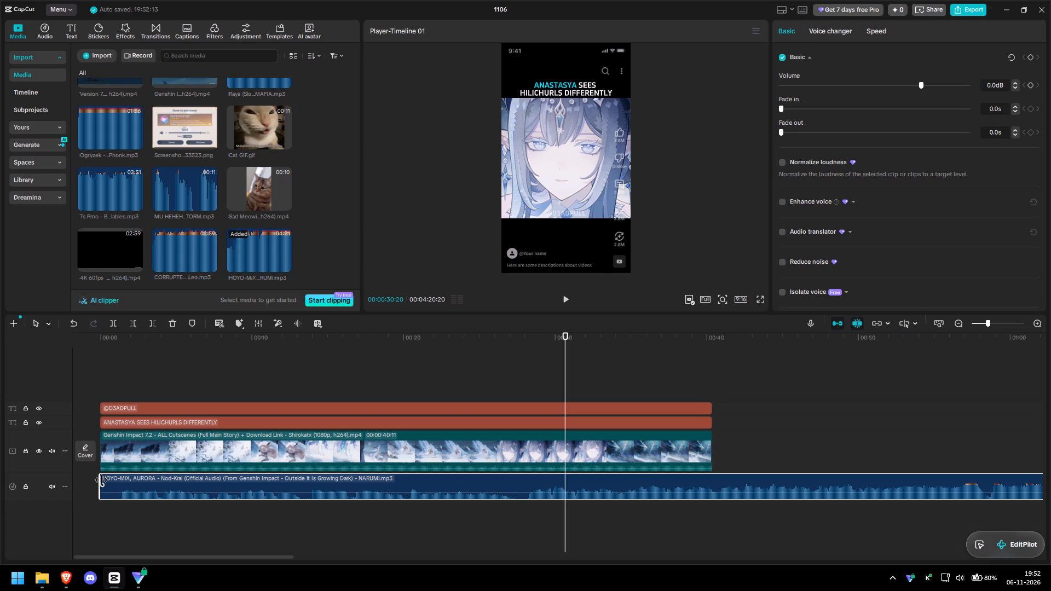
{"action": "left_click_drag", "start_coordinate": [99, 476], "coordinate": [529, 480]}
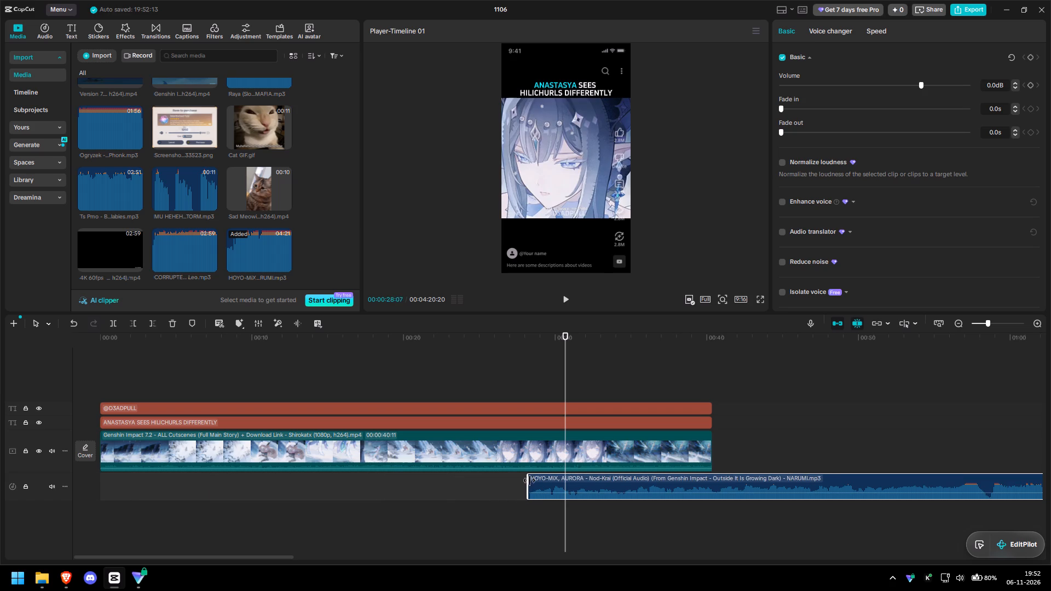
{"action": "left_click_drag", "start_coordinate": [529, 480], "coordinate": [528, 479]}
{"action": "left_click_drag", "start_coordinate": [611, 485], "coordinate": [180, 489]}
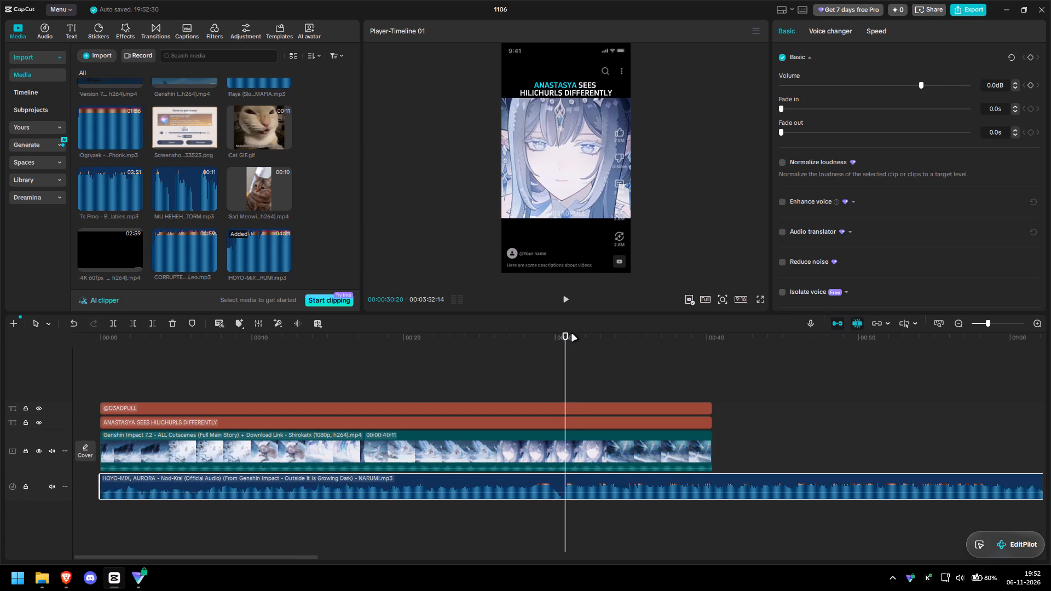
Shift the Nod-Krai track about 12 seconds later to match the ending, and extend its start back to the timeline's beginning.
{"action": "left_click_drag", "start_coordinate": [567, 335], "coordinate": [514, 366]}
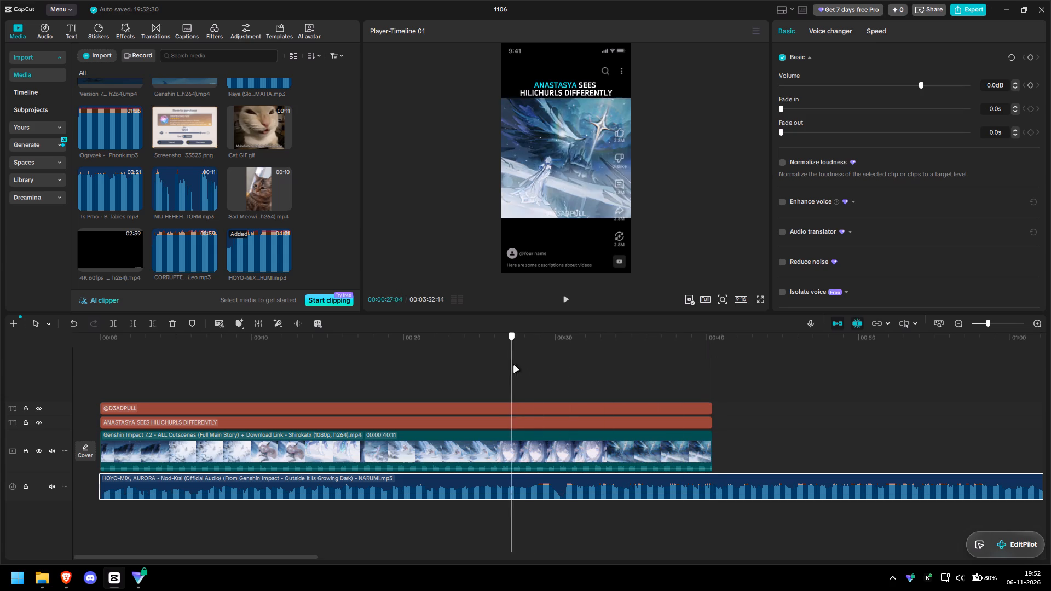
{"action": "left_click_drag", "start_coordinate": [514, 366], "coordinate": [524, 366]}
{"action": "key", "text": "space"}
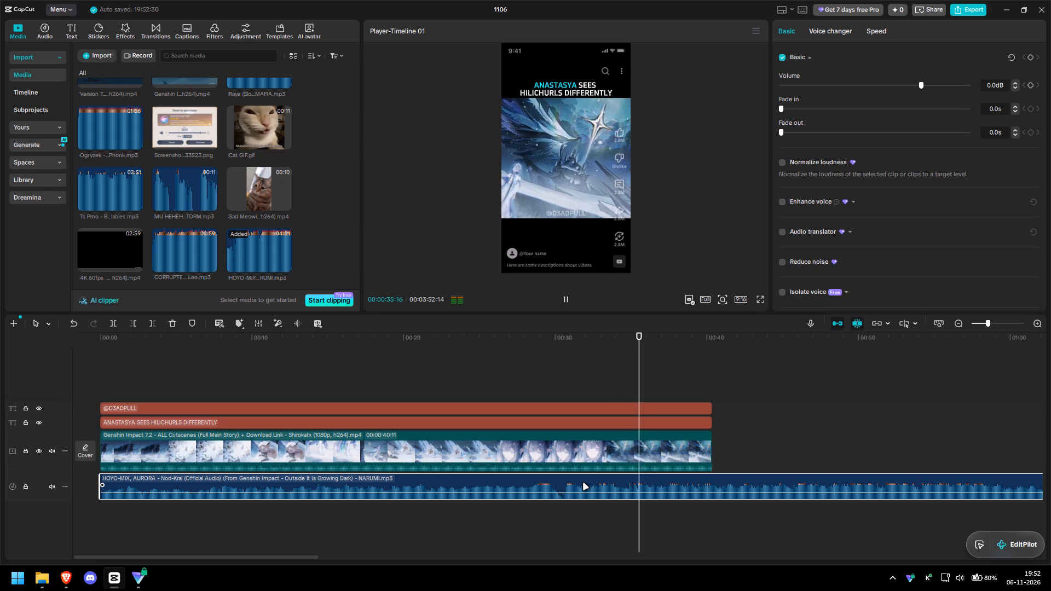
{"action": "left_click_drag", "start_coordinate": [584, 483], "coordinate": [758, 479]}
{"action": "key", "text": "space"}
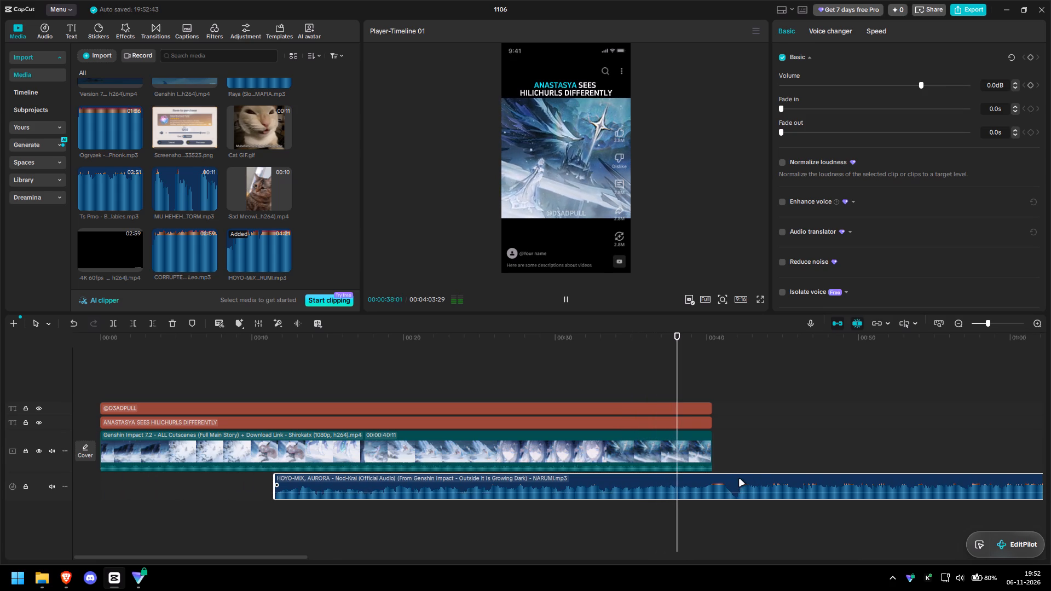
{"action": "left_click_drag", "start_coordinate": [742, 483], "coordinate": [748, 483]}
{"action": "left_click_drag", "start_coordinate": [685, 346], "coordinate": [327, 379]}
{"action": "left_click_drag", "start_coordinate": [278, 478], "coordinate": [97, 474]}
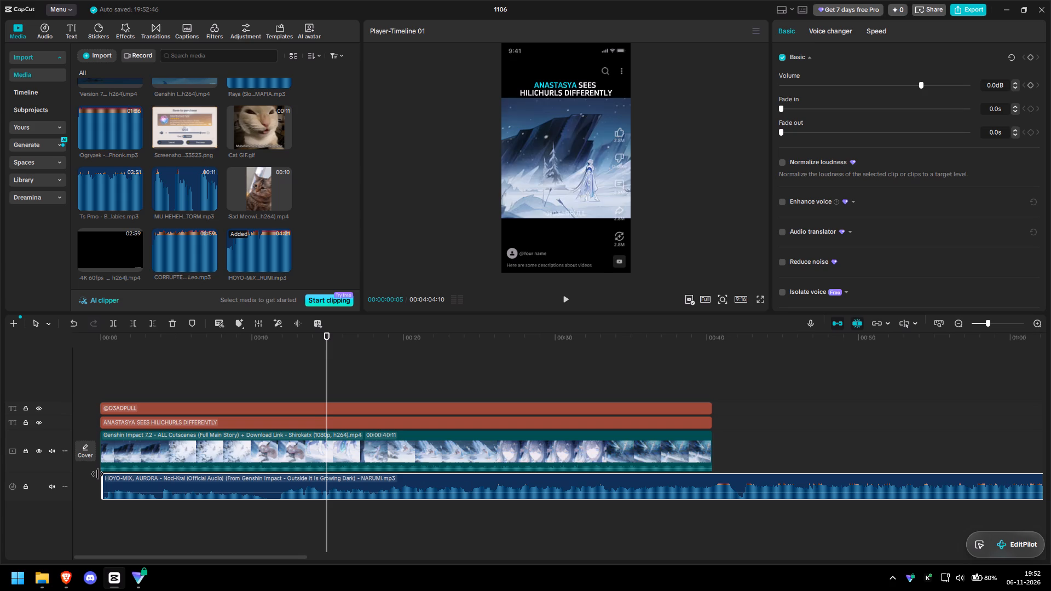
{"action": "left_click_drag", "start_coordinate": [97, 474], "coordinate": [96, 471]}
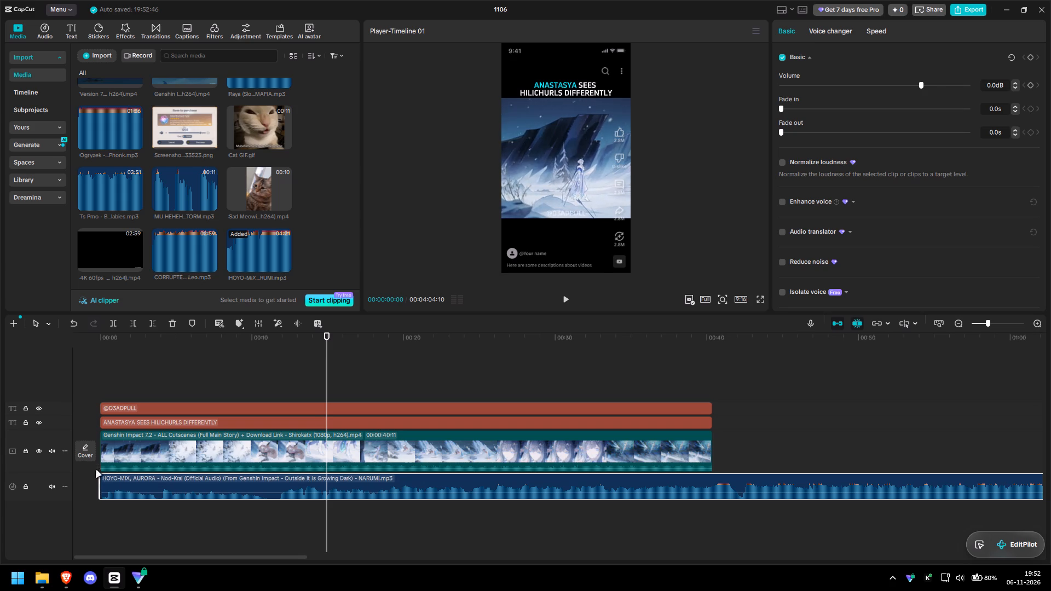
Split the Nod-Krai track at the cutscene's end, 00:00:40:11, and delete the remaining part.
{"action": "left_click", "coordinate": [175, 344]}
{"action": "left_click_drag", "start_coordinate": [175, 343], "coordinate": [97, 343]}
{"action": "key", "text": "space"}
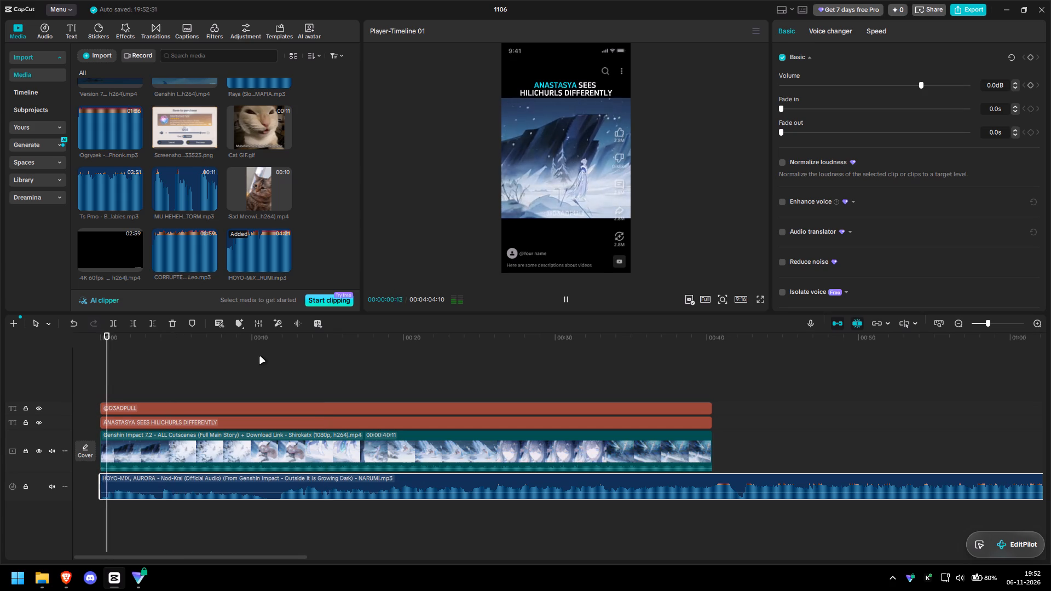
{"action": "left_click", "coordinate": [695, 364]}
{"action": "left_click_drag", "start_coordinate": [694, 340], "coordinate": [711, 340]}
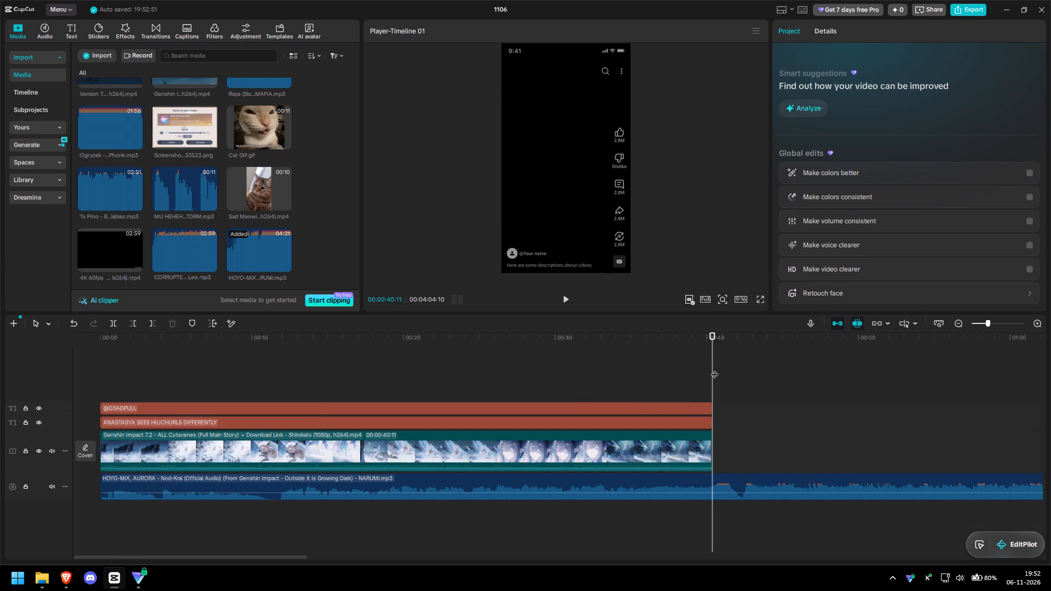
{"action": "key", "text": "ctrl+b"}
{"action": "left_click", "coordinate": [765, 478]}
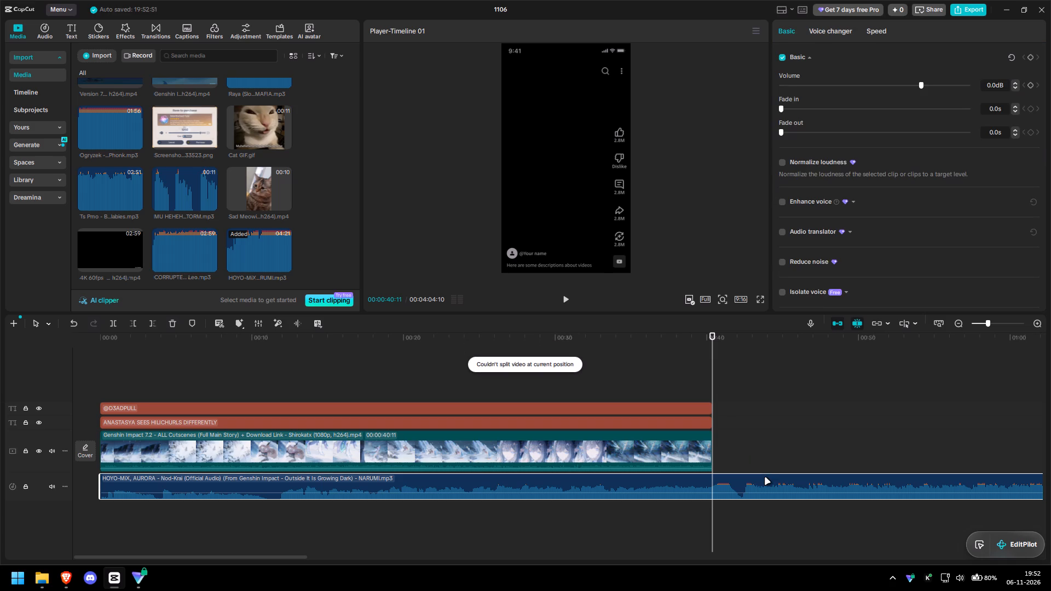
{"action": "key", "text": "ctrl+b"}
{"action": "key", "text": "BackSpace"}
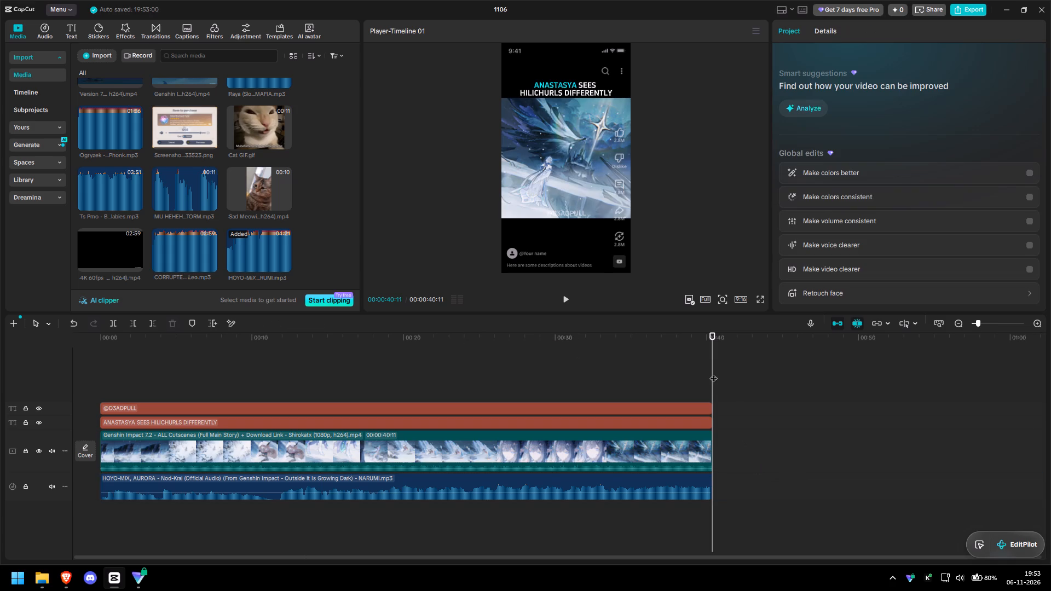
Set the Nod-Krai track's volume to -20 dB.
{"action": "left_click_drag", "start_coordinate": [713, 372], "coordinate": [40, 451]}
{"action": "left_click", "coordinate": [194, 490]}
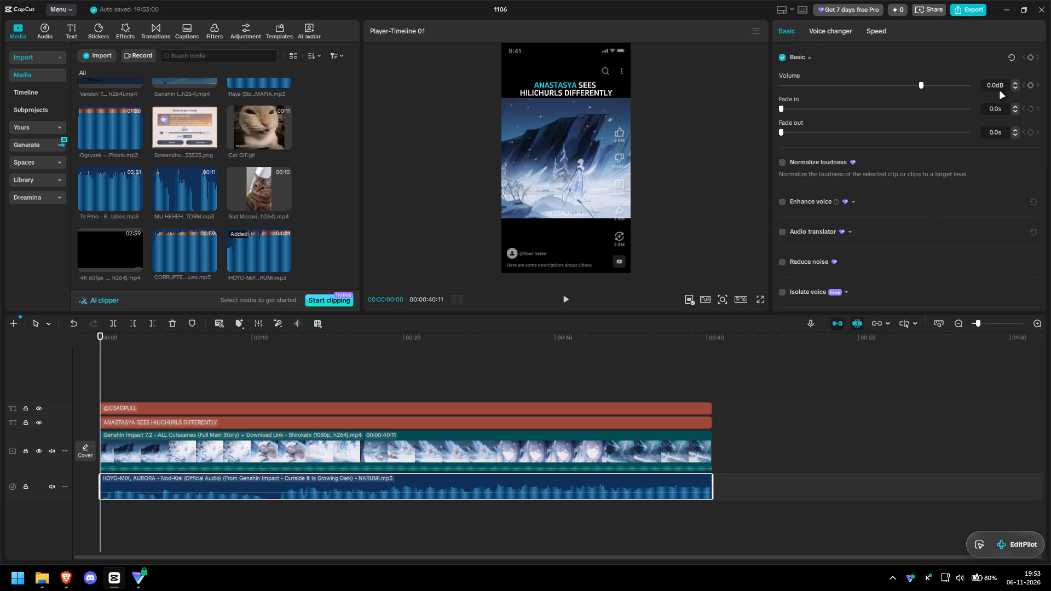
{"action": "double_click", "coordinate": [992, 88]}
{"action": "double_click", "coordinate": [989, 88]}
{"action": "key", "text": "Left"}
{"action": "key", "text": "1"}
{"action": "key", "text": "Left"}
{"action": "key", "text": "Right"}
{"action": "key", "text": "Right"}
{"action": "key", "text": "BackSpace"}
{"action": "key", "text": "BackSpace"}
{"action": "key", "text": "Left"}
{"action": "key", "text": "Left"}
{"action": "key", "text": "2"}
{"action": "key", "text": "Left"}
{"action": "key", "text": "BackSpace"}
{"action": "key", "text": "Right"}
{"action": "key", "text": "0"}
{"action": "key", "text": "Left"}
{"action": "key", "text": "Left"}
{"action": "key", "text": "minus"}
{"action": "key", "text": "Return"}
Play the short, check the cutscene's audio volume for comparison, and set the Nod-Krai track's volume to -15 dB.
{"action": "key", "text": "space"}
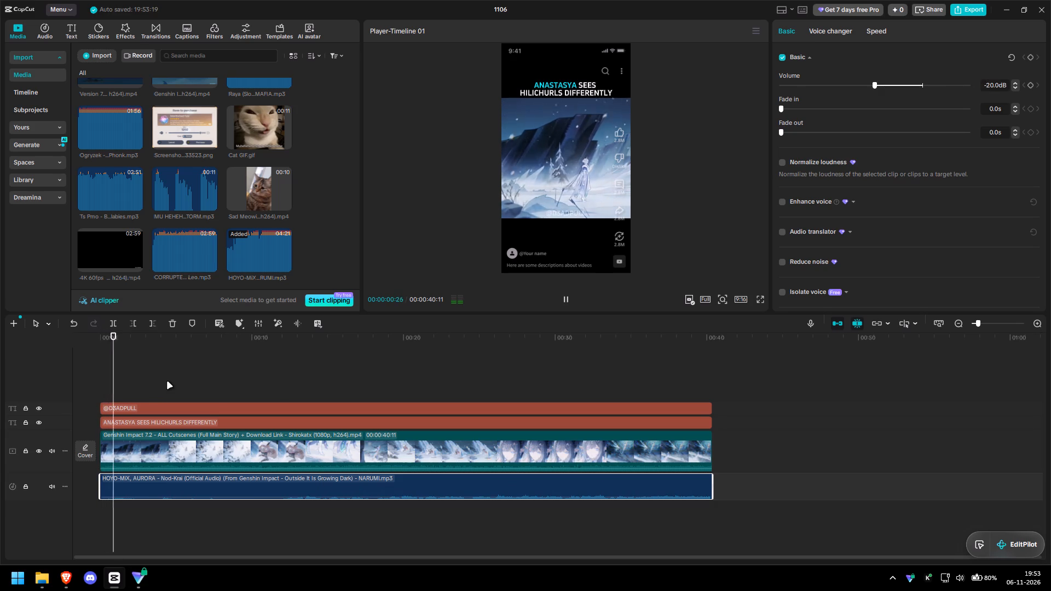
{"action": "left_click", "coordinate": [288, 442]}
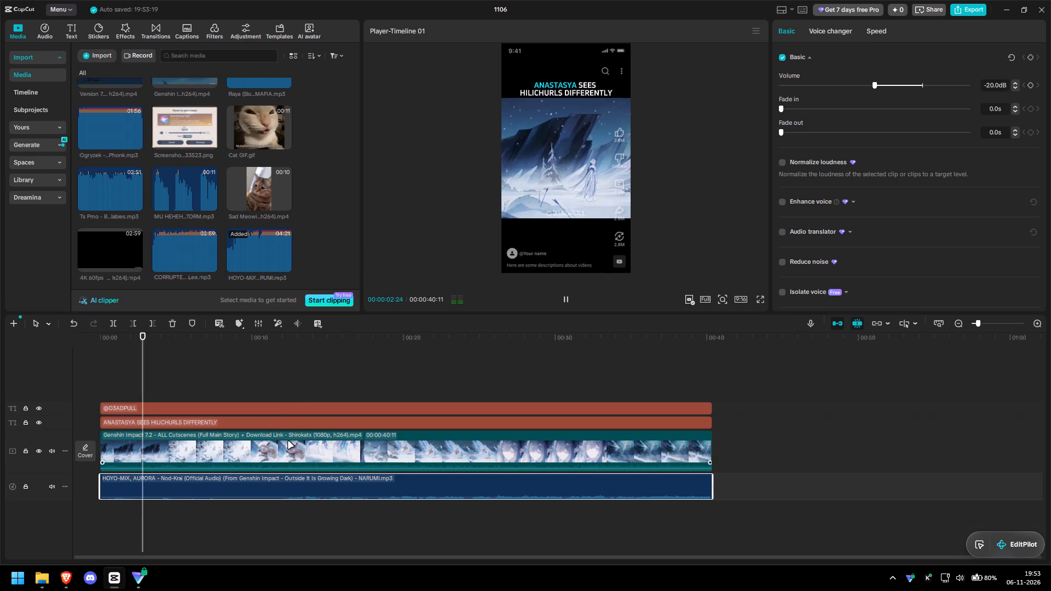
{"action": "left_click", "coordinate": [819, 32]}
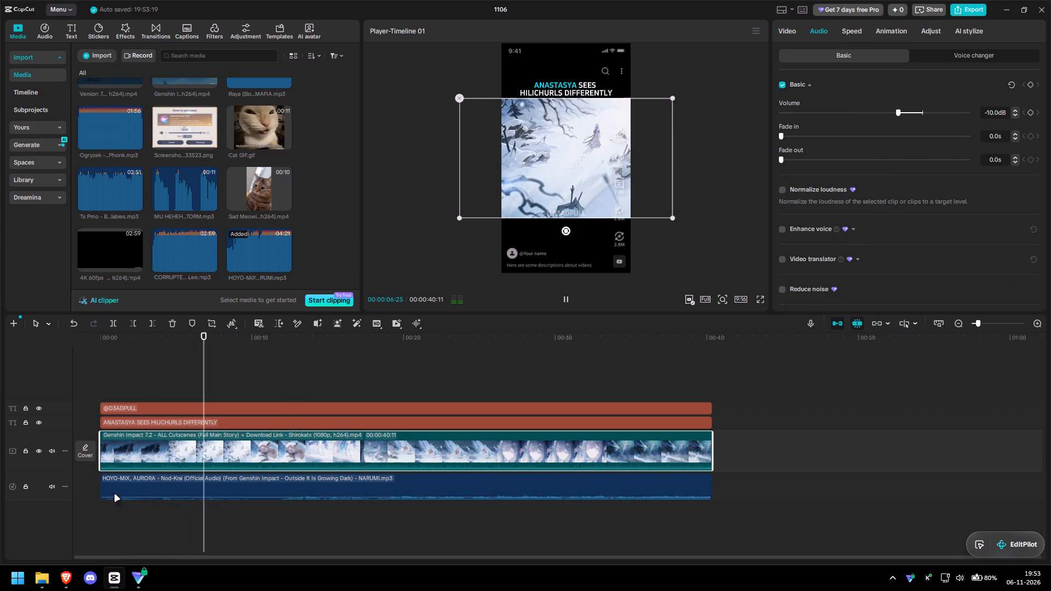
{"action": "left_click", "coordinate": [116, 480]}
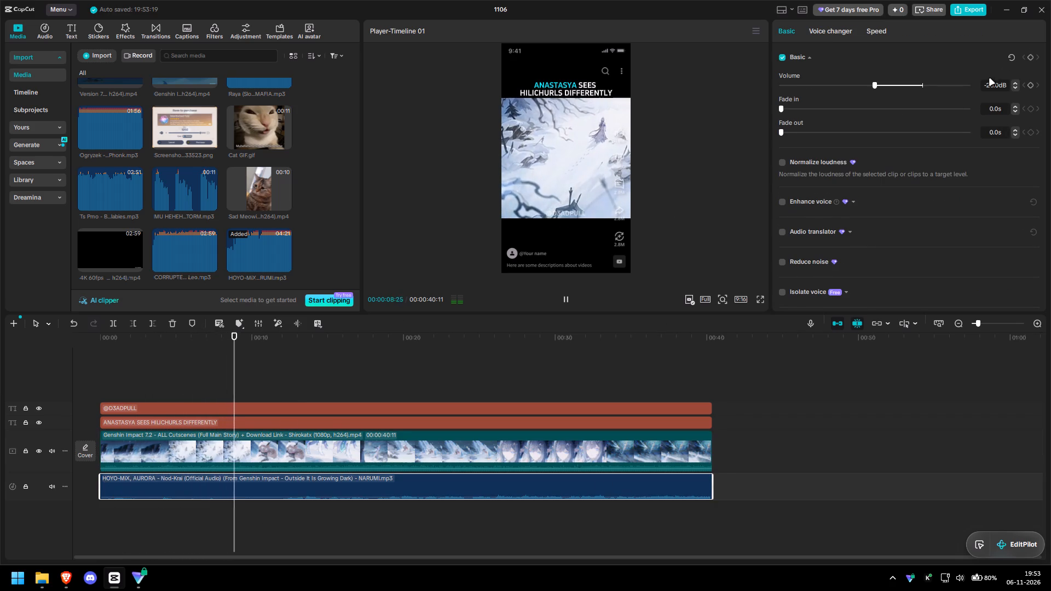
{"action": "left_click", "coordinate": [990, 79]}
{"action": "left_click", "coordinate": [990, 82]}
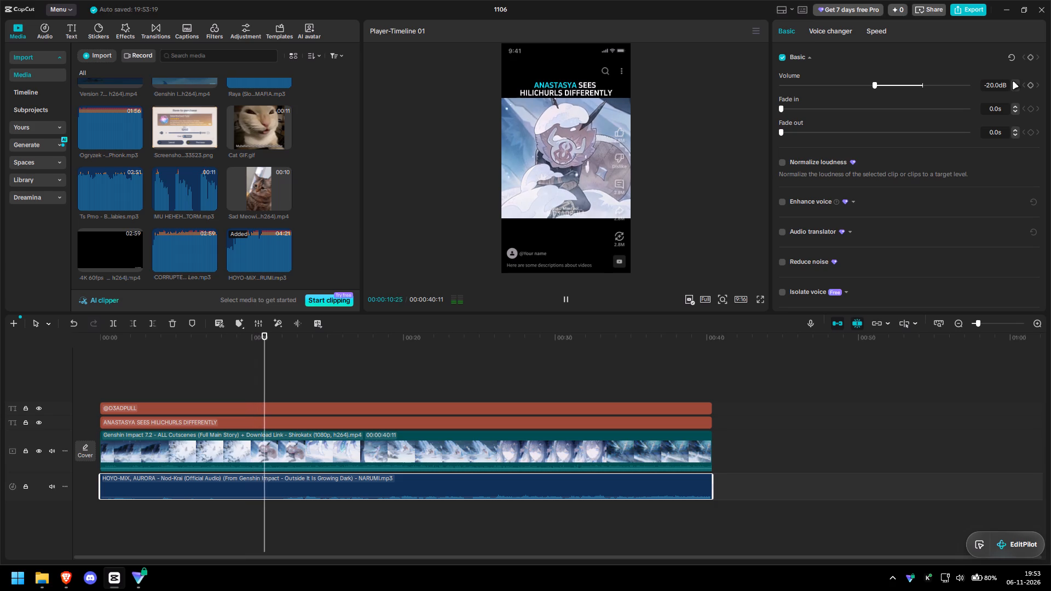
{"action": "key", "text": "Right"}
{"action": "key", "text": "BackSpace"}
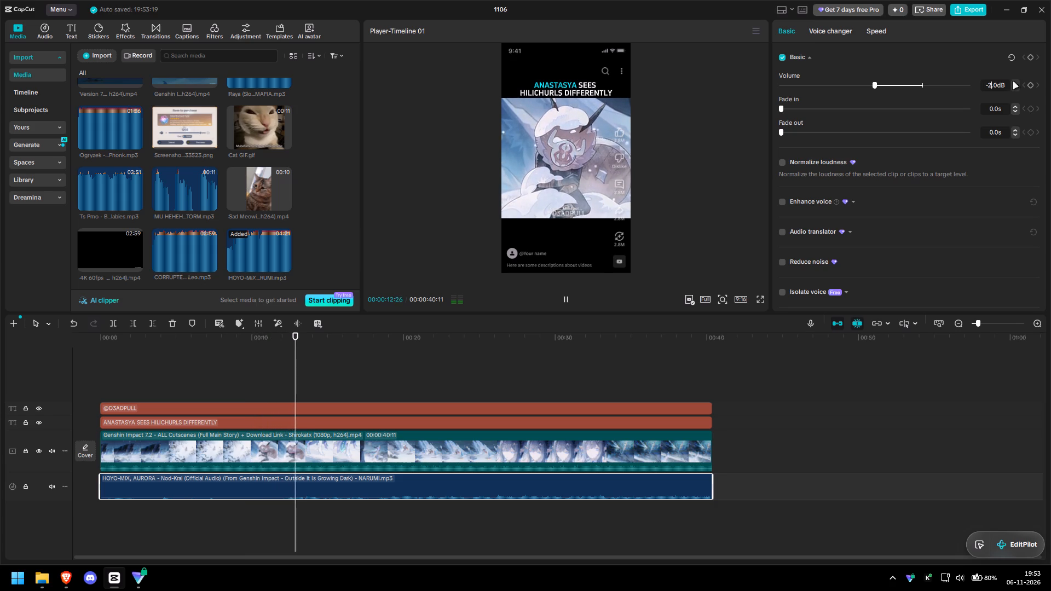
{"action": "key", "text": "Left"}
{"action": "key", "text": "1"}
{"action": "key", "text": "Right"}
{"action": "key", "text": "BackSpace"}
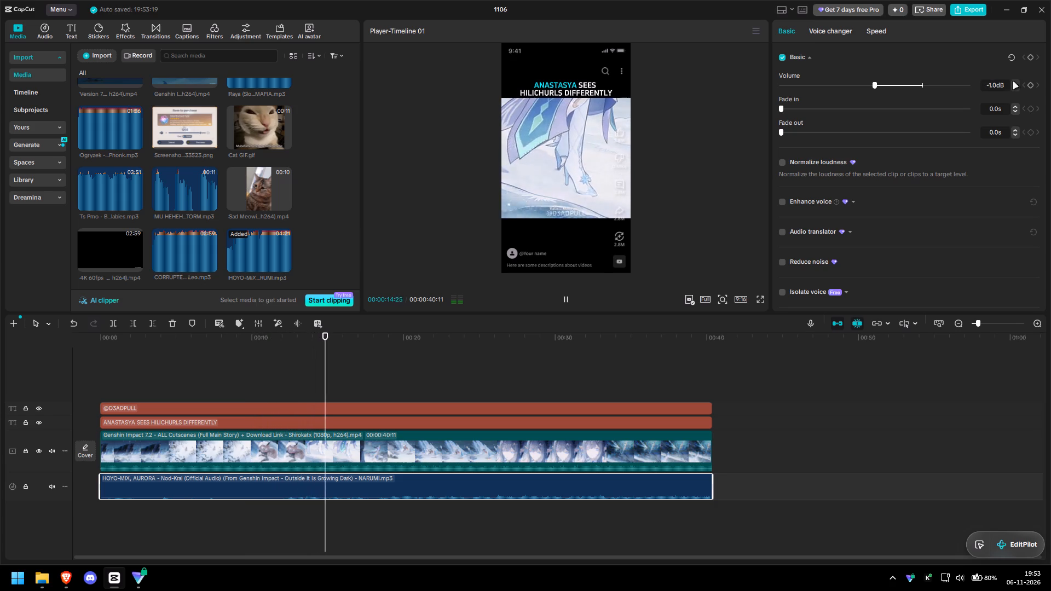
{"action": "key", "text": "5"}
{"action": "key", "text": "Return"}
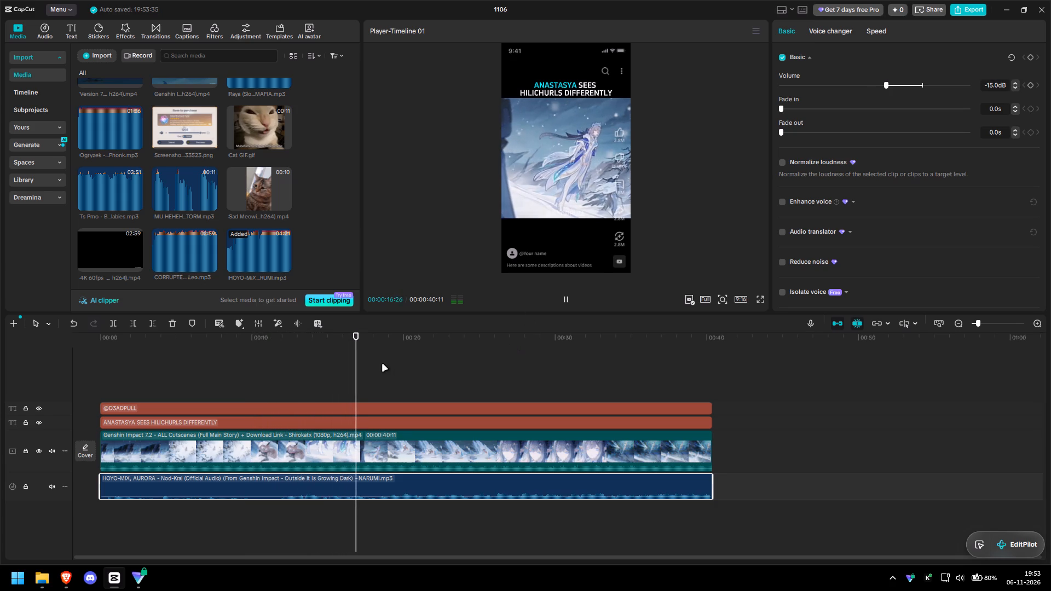
Set the Nod-Krai track's volume to -10 dB while the short plays.
{"action": "left_click", "coordinate": [187, 439]}
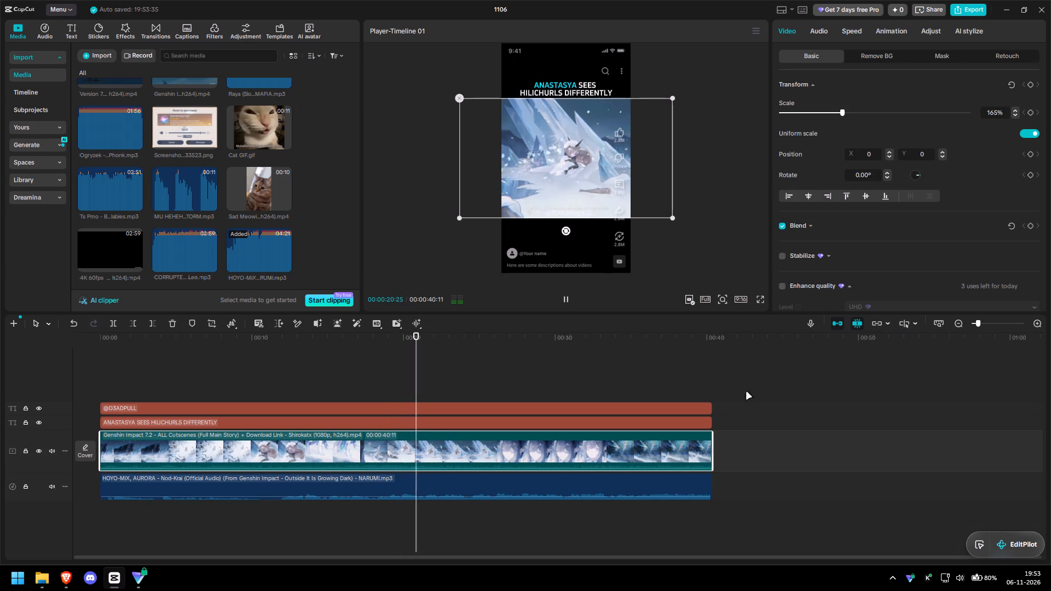
{"action": "left_click", "coordinate": [607, 482]}
{"action": "left_click", "coordinate": [988, 86]}
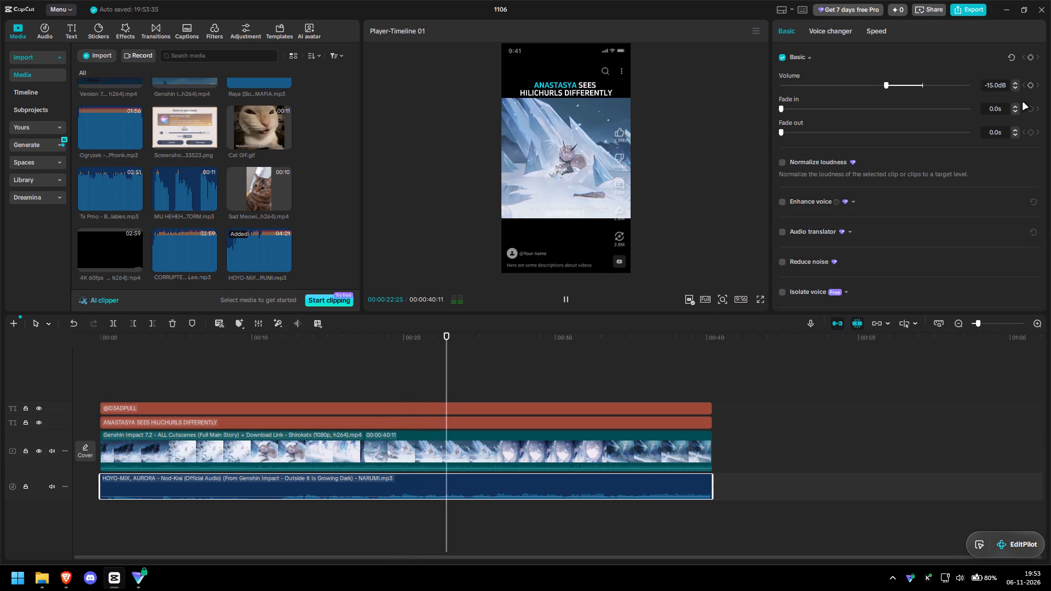
{"action": "key", "text": "Right"}
{"action": "key", "text": "Right"}
{"action": "key", "text": "BackSpace"}
{"action": "key", "text": "0"}
{"action": "key", "text": "Return"}
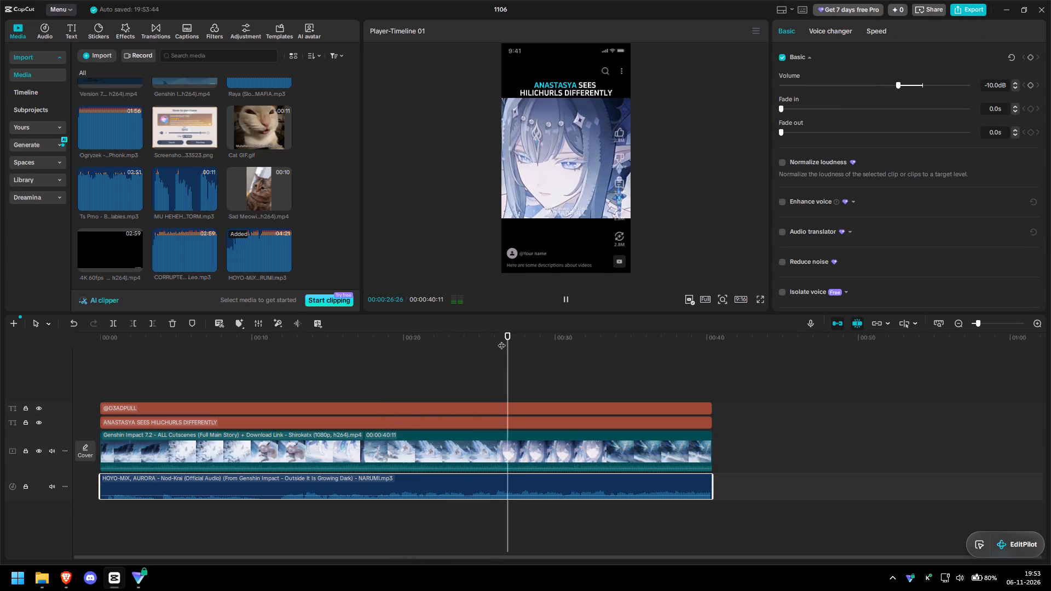
Check the cutscene's audio volume, listen to the short through its end, and scrub the whole timeline to review it from the start.
{"action": "left_click", "coordinate": [562, 445]}
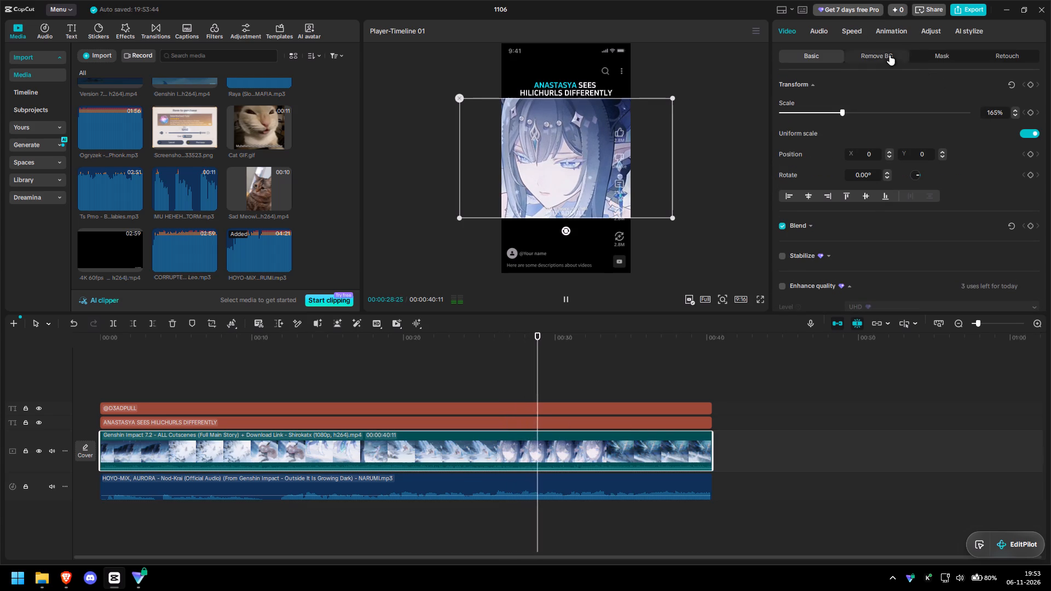
{"action": "left_click", "coordinate": [813, 32]}
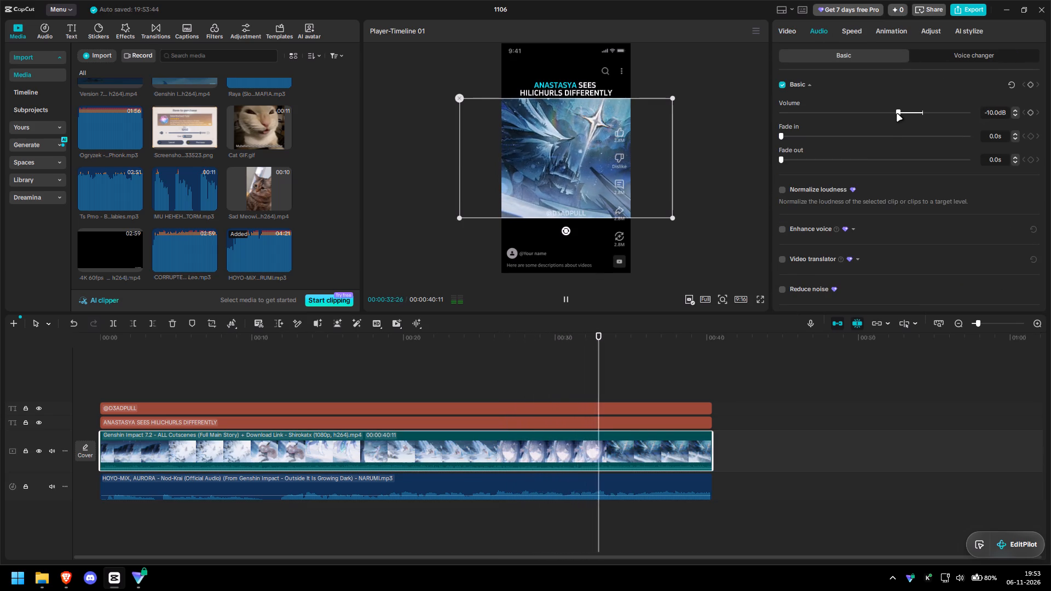
{"action": "left_click", "coordinate": [420, 198]}
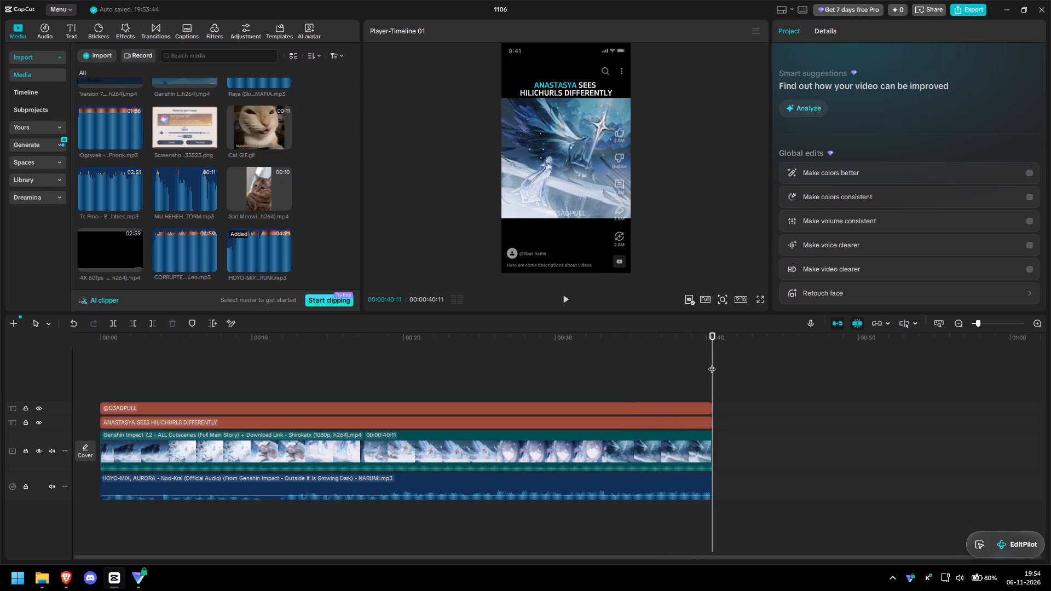
{"action": "left_click_drag", "start_coordinate": [712, 363], "coordinate": [122, 355]}
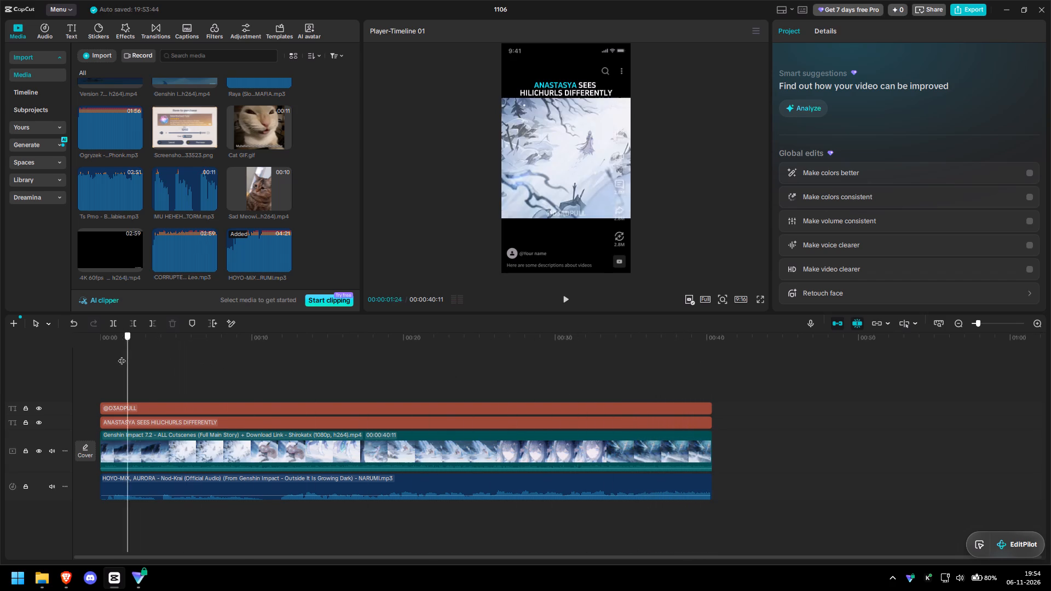
{"action": "left_click_drag", "start_coordinate": [122, 355], "coordinate": [521, 364]}
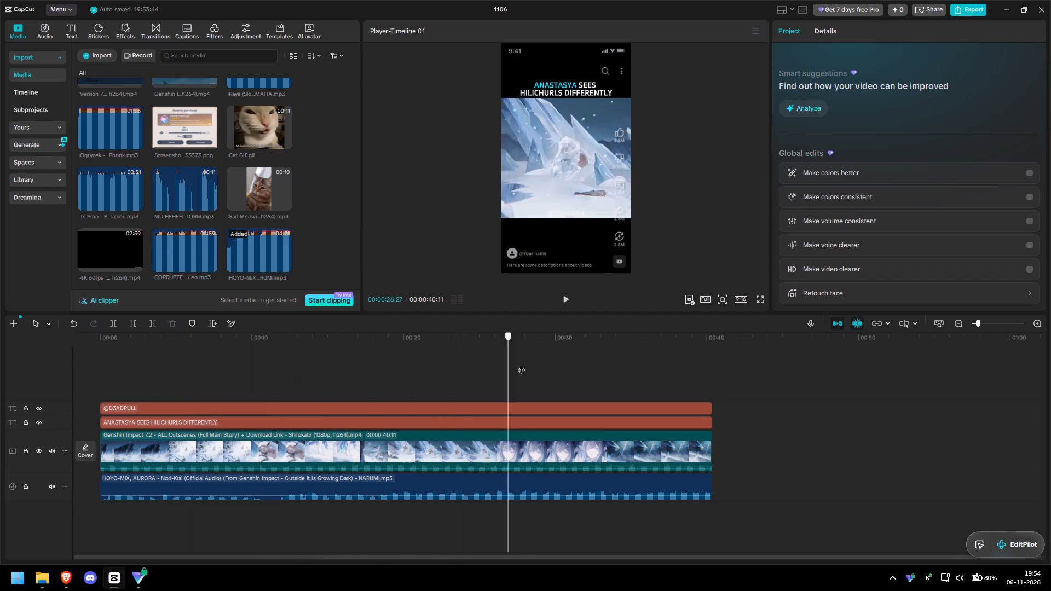
{"action": "left_click_drag", "start_coordinate": [521, 364], "coordinate": [441, 356]}
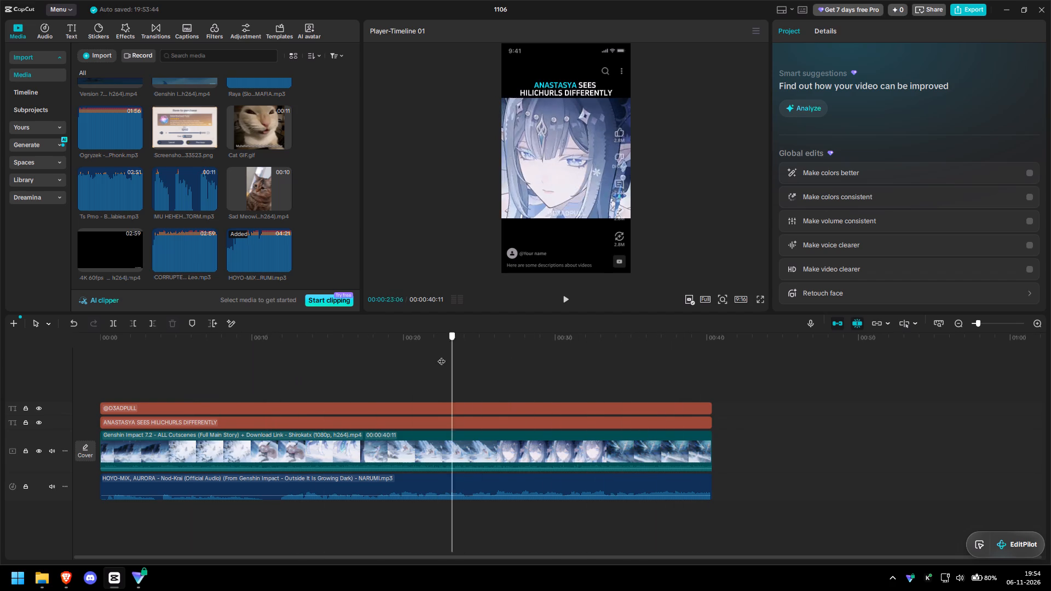
{"action": "left_click_drag", "start_coordinate": [441, 356], "coordinate": [229, 369]}
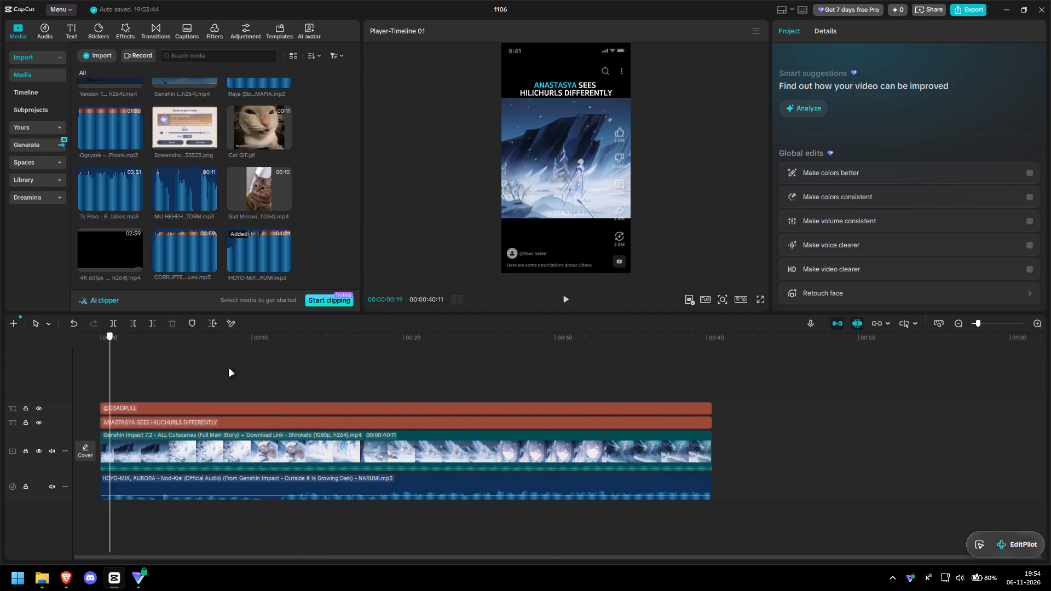
{"action": "left_click_drag", "start_coordinate": [229, 369], "coordinate": [731, 362]}
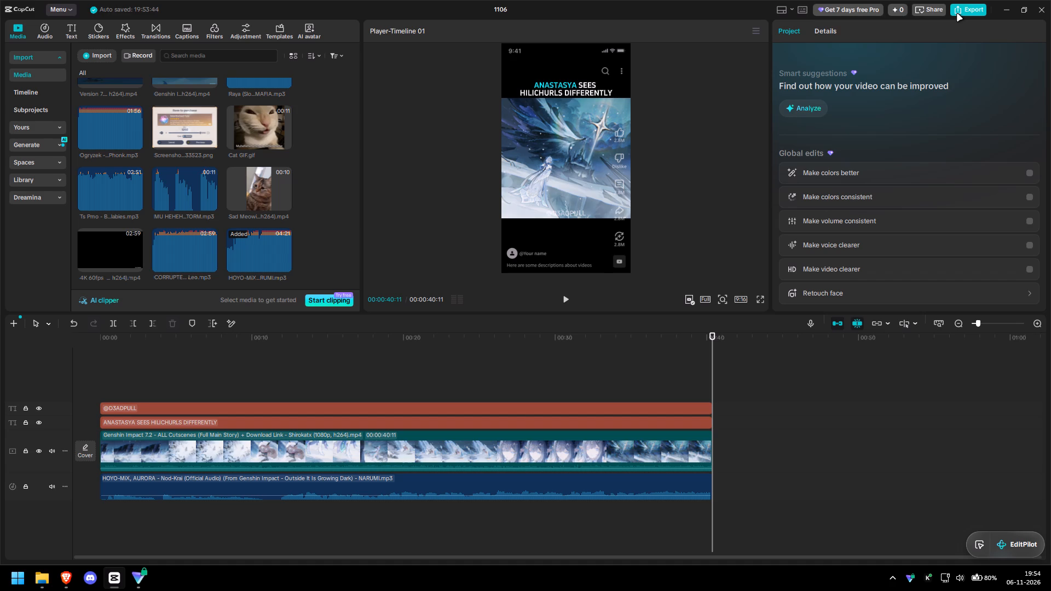
{"action": "left_click", "coordinate": [164, 358]}
{"action": "left_click_drag", "start_coordinate": [164, 358], "coordinate": [94, 355]}
{"action": "key", "text": "space"}
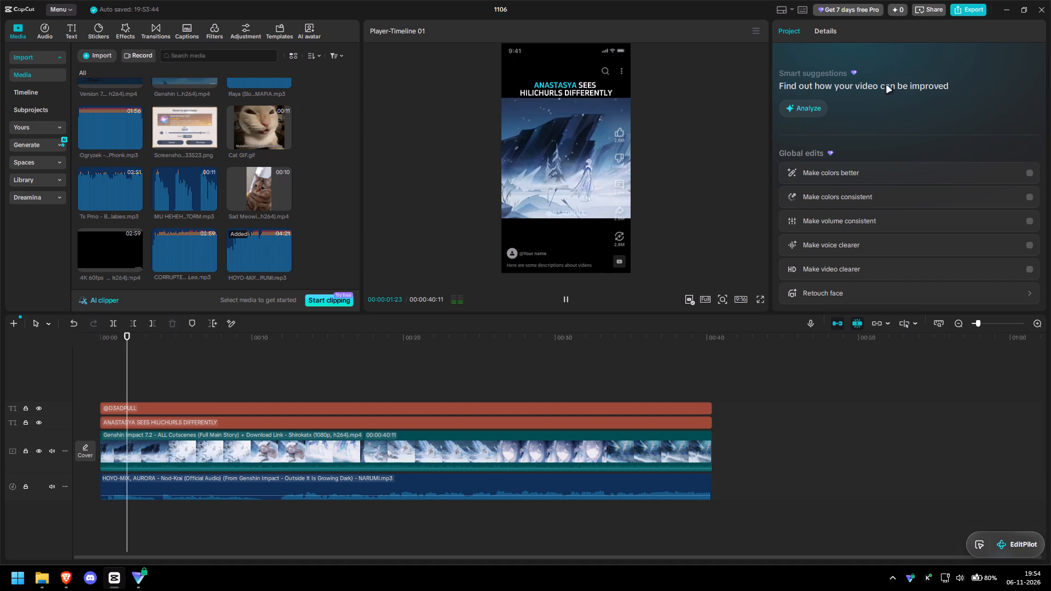
Export the finished short as a 1080P H.264 mp4 at 30 fps and close the export dialog.
{"action": "left_click", "coordinate": [967, 8]}
{"action": "left_click", "coordinate": [649, 453]}
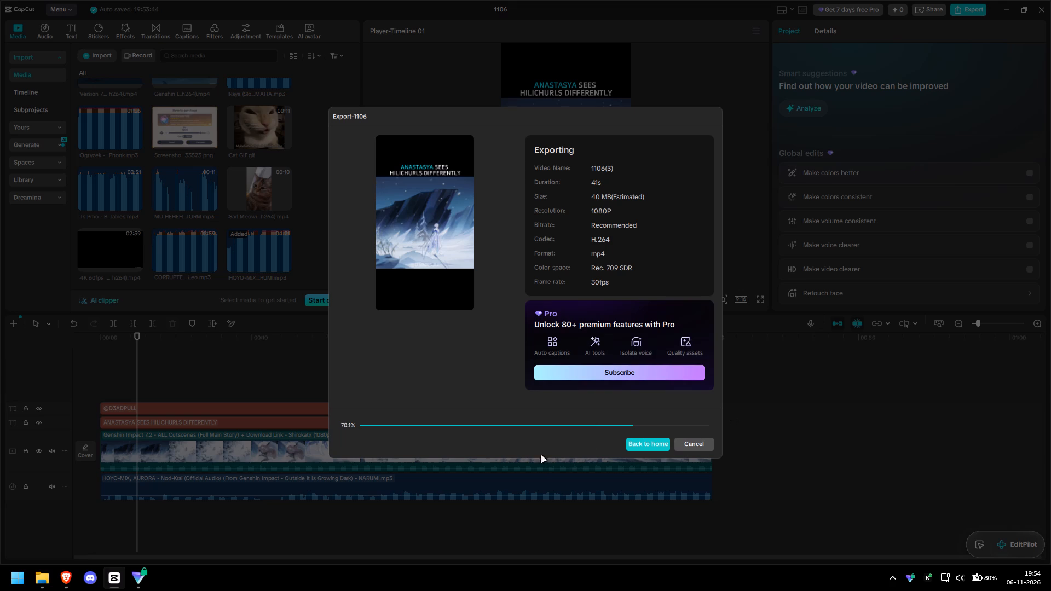
{"action": "left_click", "coordinate": [691, 442]}
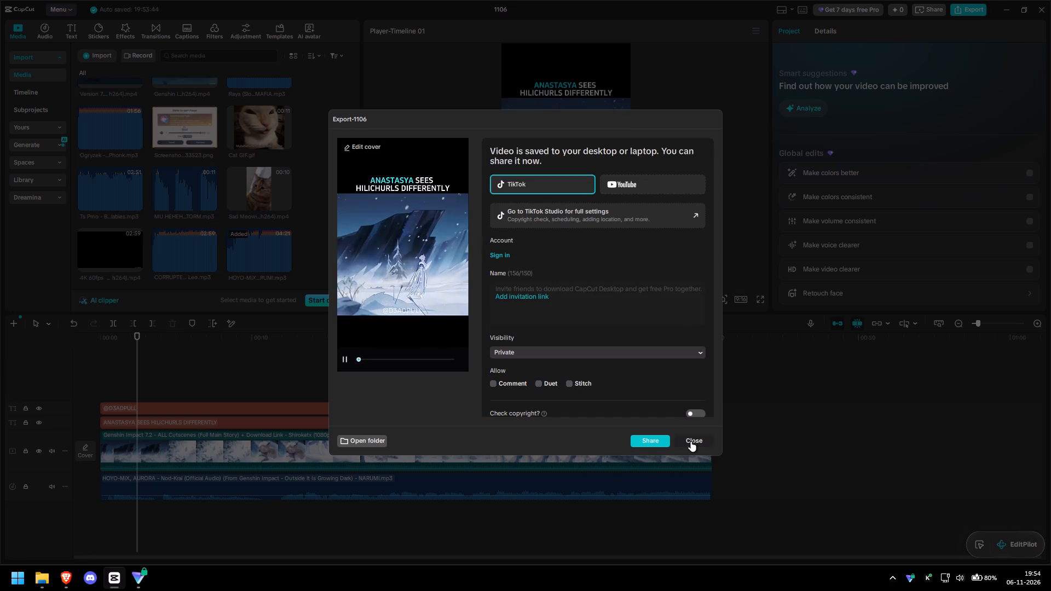
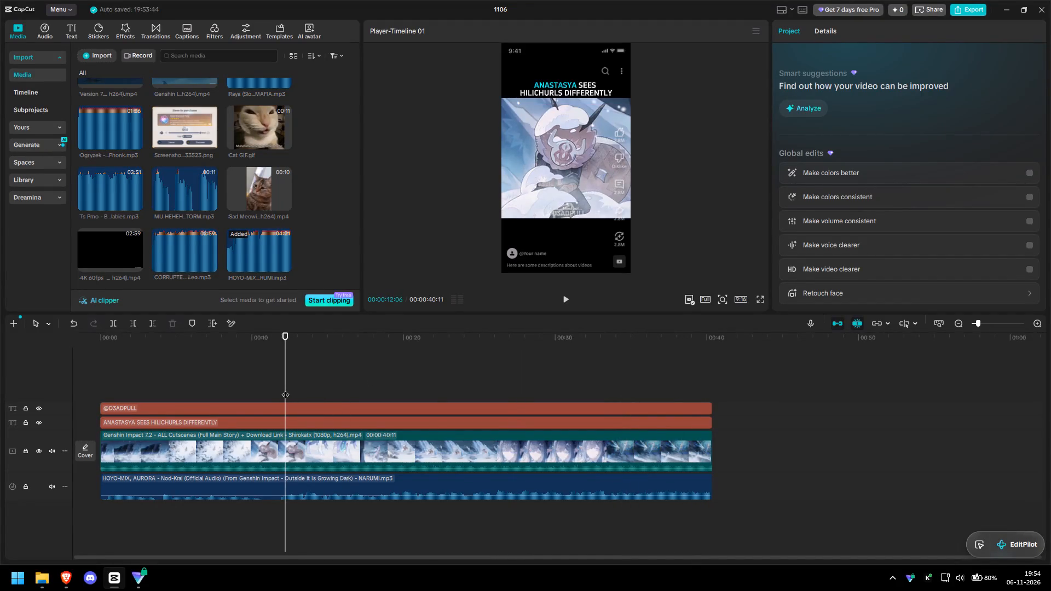
Check the exported 1106 videos in File Explorer's Videos > Youtube folder, then close the folder window.
{"action": "key", "text": "super+2"}
{"action": "left_click", "coordinate": [1050, 0]}
{"action": "key", "text": "super+1"}
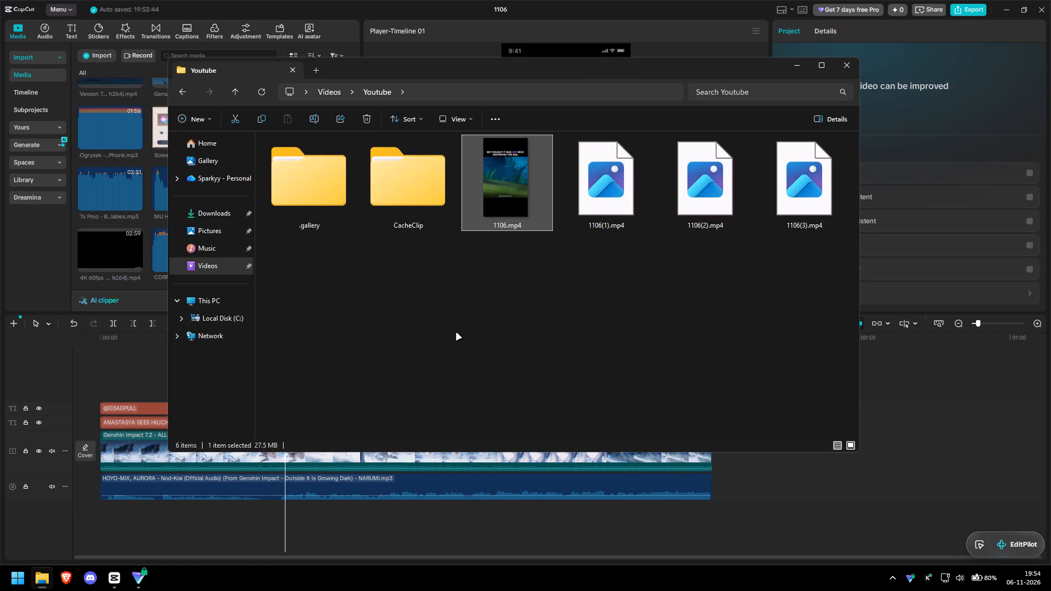
{"action": "left_click", "coordinate": [461, 308]}
{"action": "left_click_drag", "start_coordinate": [522, 258], "coordinate": [750, 210]}
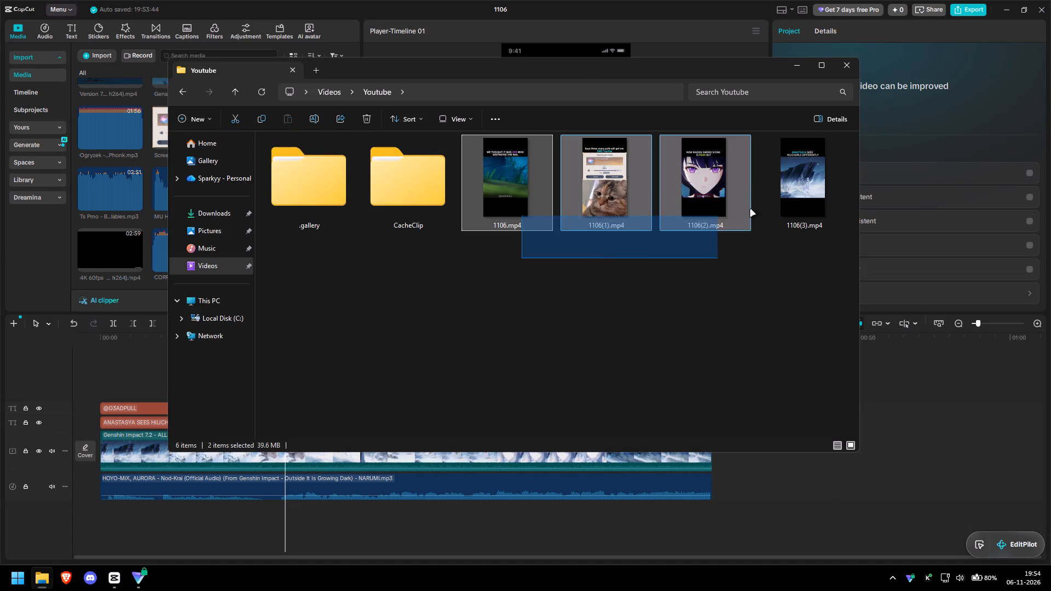
{"action": "left_click_drag", "start_coordinate": [750, 210], "coordinate": [761, 246]}
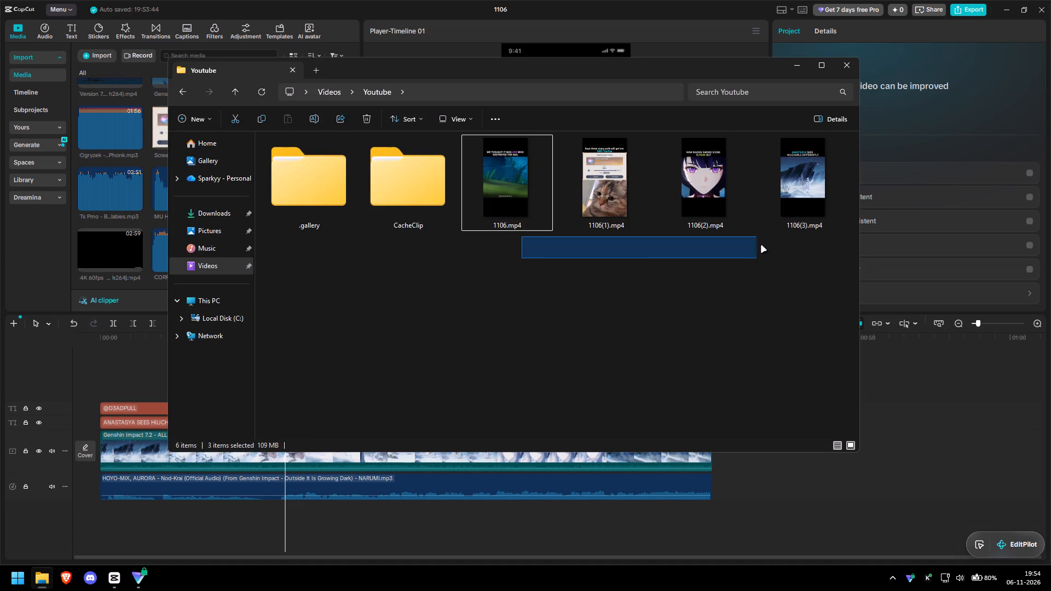
{"action": "left_click_drag", "start_coordinate": [761, 246], "coordinate": [707, 310]}
{"action": "double_click", "coordinate": [711, 311]}
{"action": "left_click", "coordinate": [842, 61]}
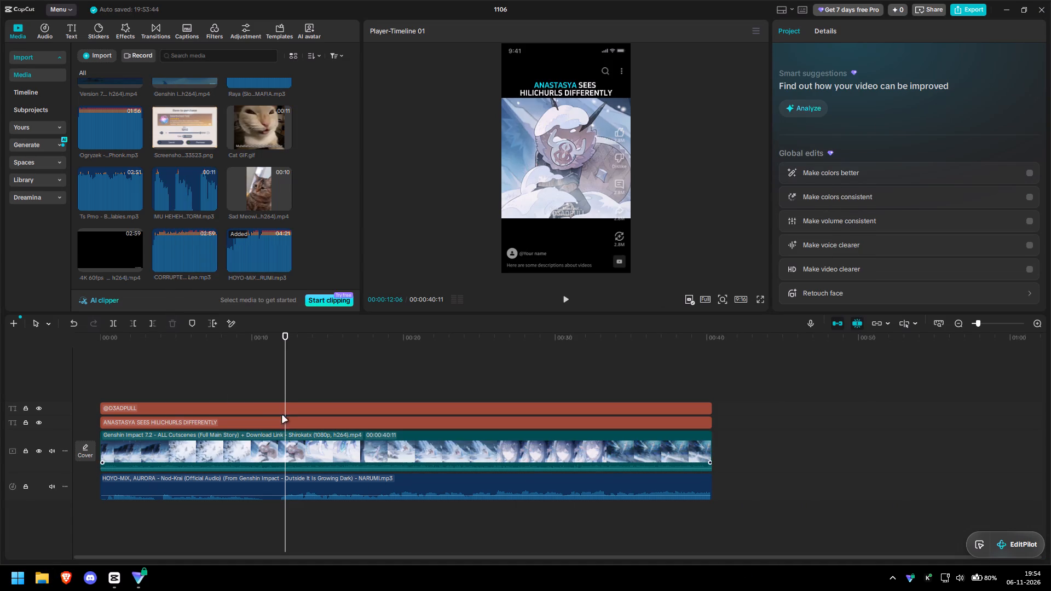
Play the Anastasya short from the start, then scrub to its end and back to the beginning.
{"action": "left_click_drag", "start_coordinate": [287, 379], "coordinate": [72, 382]}
{"action": "key", "text": "space"}
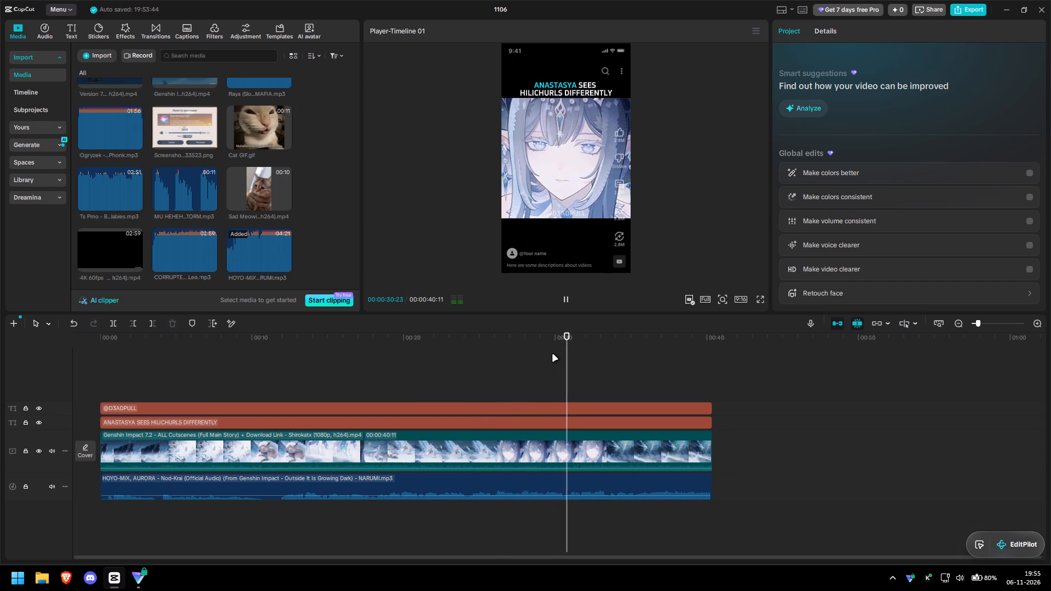
{"action": "left_click_drag", "start_coordinate": [580, 351], "coordinate": [712, 344]}
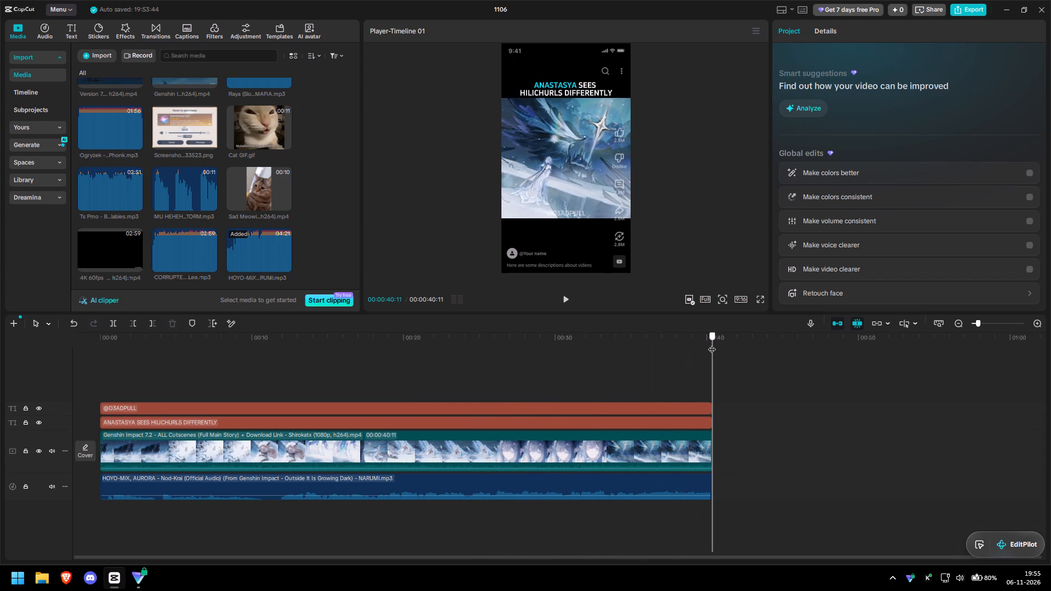
{"action": "left_click_drag", "start_coordinate": [712, 344], "coordinate": [94, 329]}
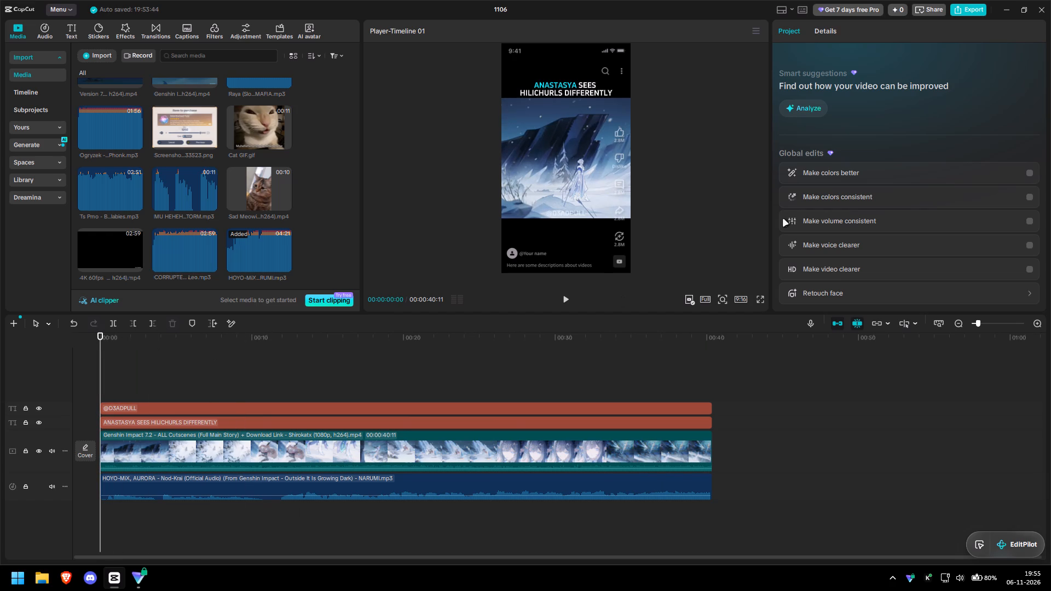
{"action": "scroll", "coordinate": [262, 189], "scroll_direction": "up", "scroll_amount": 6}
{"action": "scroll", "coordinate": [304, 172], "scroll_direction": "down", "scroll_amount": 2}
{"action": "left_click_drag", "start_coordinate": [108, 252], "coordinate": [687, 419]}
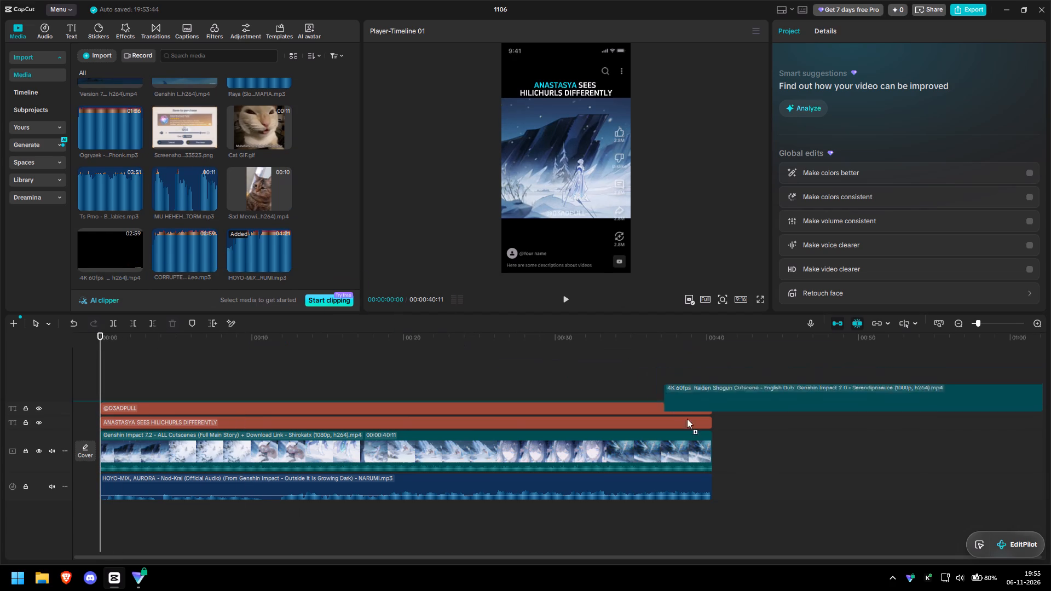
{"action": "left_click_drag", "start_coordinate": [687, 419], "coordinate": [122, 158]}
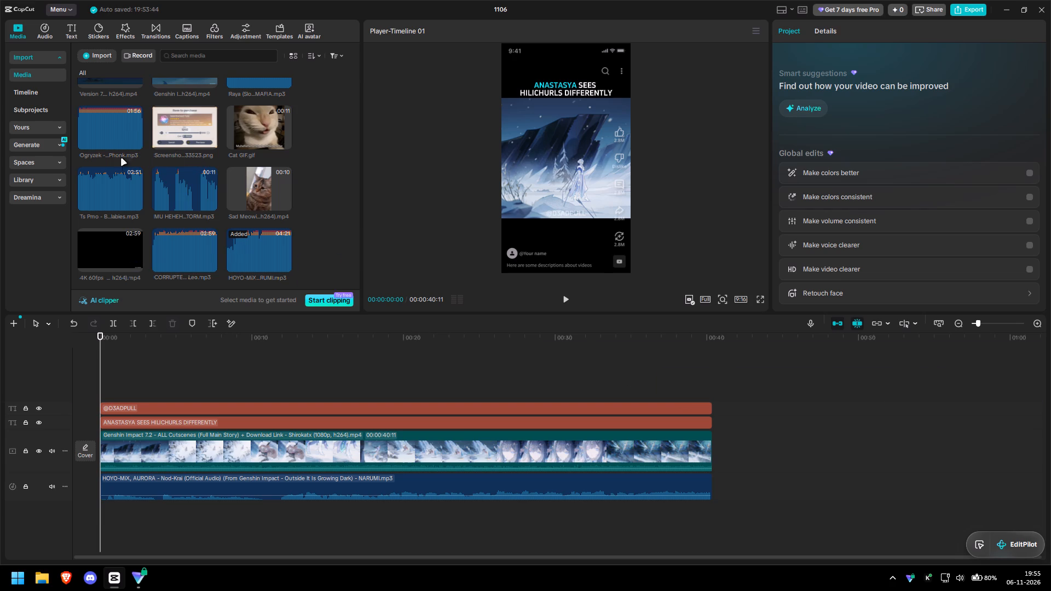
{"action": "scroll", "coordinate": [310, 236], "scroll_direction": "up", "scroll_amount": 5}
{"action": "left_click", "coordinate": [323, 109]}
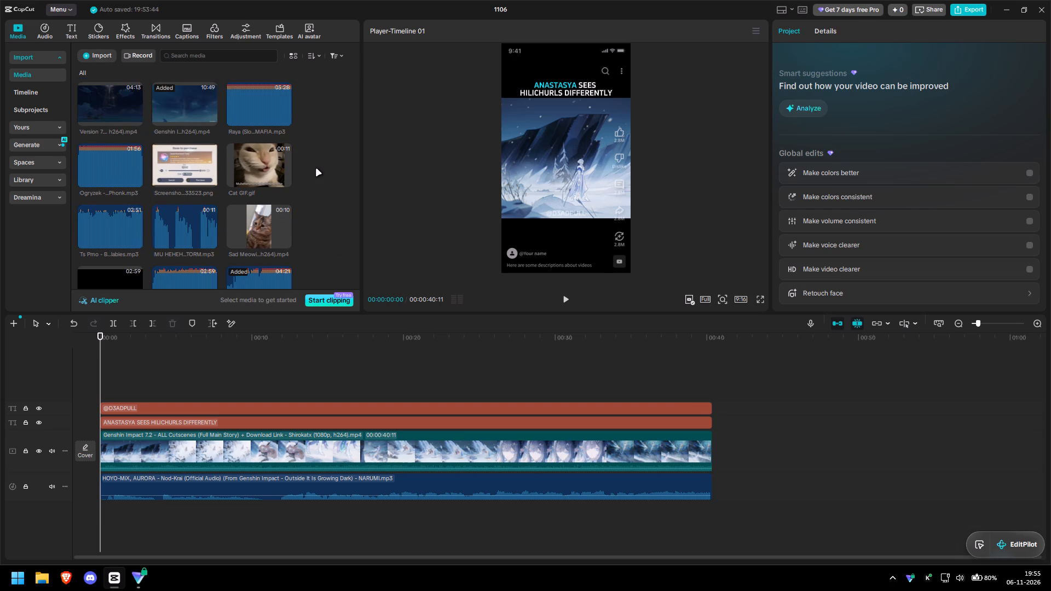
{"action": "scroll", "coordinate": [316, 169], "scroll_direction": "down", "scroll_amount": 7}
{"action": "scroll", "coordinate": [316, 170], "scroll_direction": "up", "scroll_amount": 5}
Scrub through the whole timeline from the start to the end to review the short.
{"action": "left_click_drag", "start_coordinate": [102, 356], "coordinate": [368, 349]}
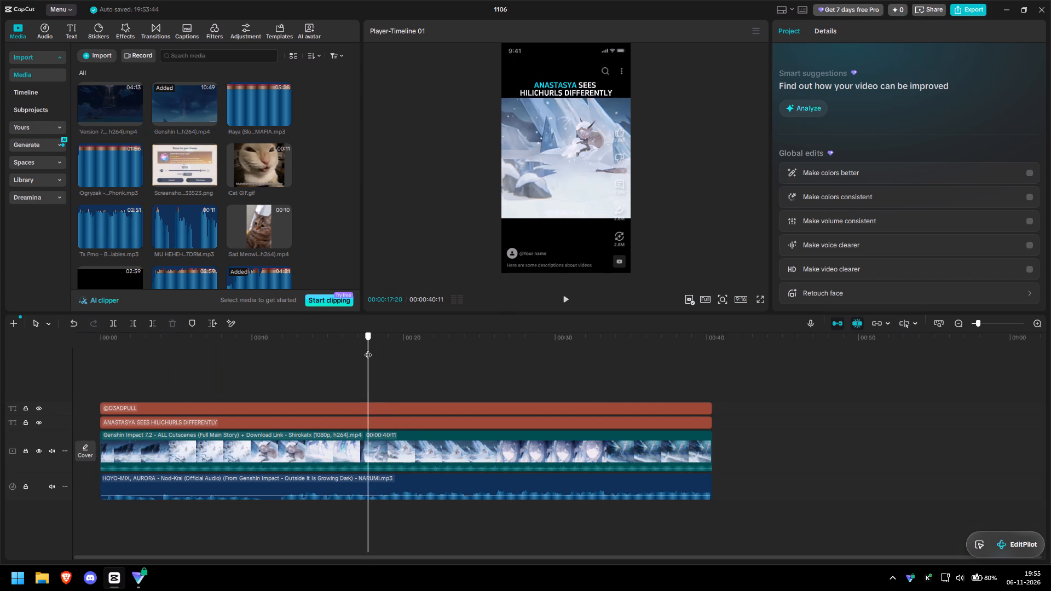
{"action": "left_click_drag", "start_coordinate": [368, 349], "coordinate": [848, 366]}
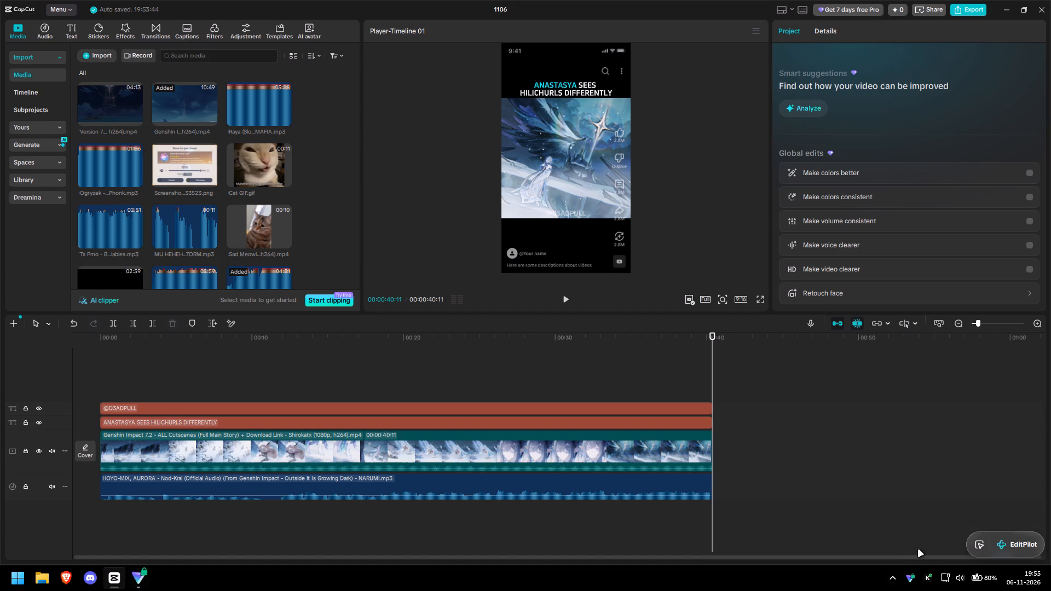